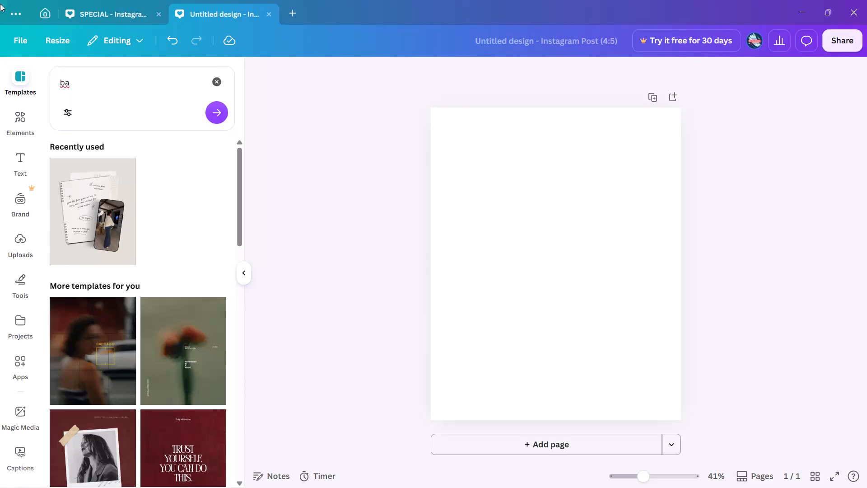
# Create a new blank design using the Phone Wallpaper or Desktop Wallpaper presets' landscape option, Desktop Wallpaper.
pyautogui.click(296, 17)
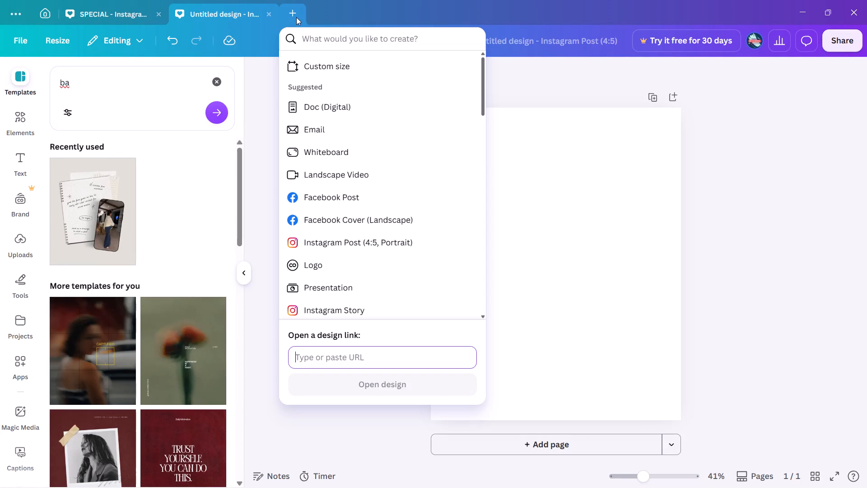
pyautogui.click(352, 76)
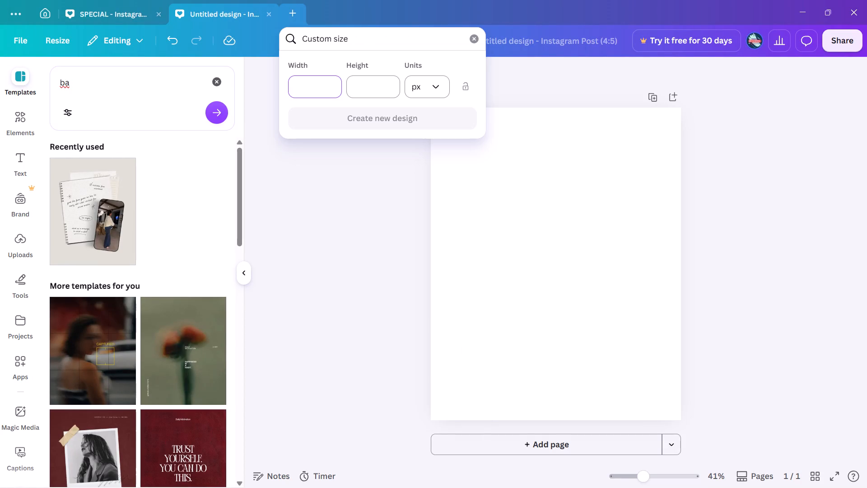
pyautogui.click(325, 89)
pyautogui.click(468, 43)
pyautogui.scroll(-4, 403, 186)
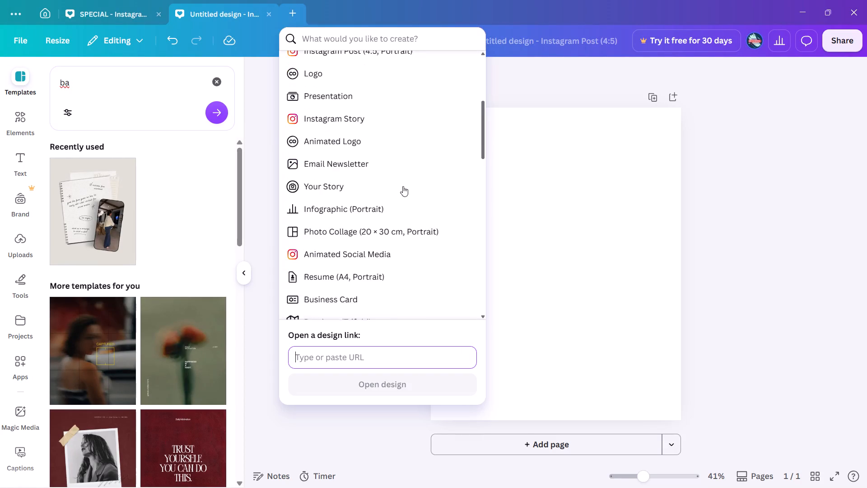
pyautogui.scroll(-3, 403, 186)
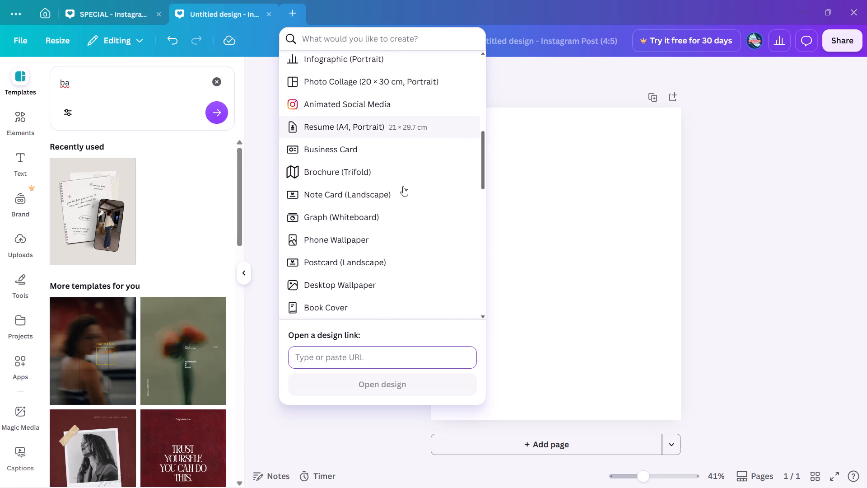
pyautogui.scroll(-1, 403, 186)
pyautogui.click(373, 247)
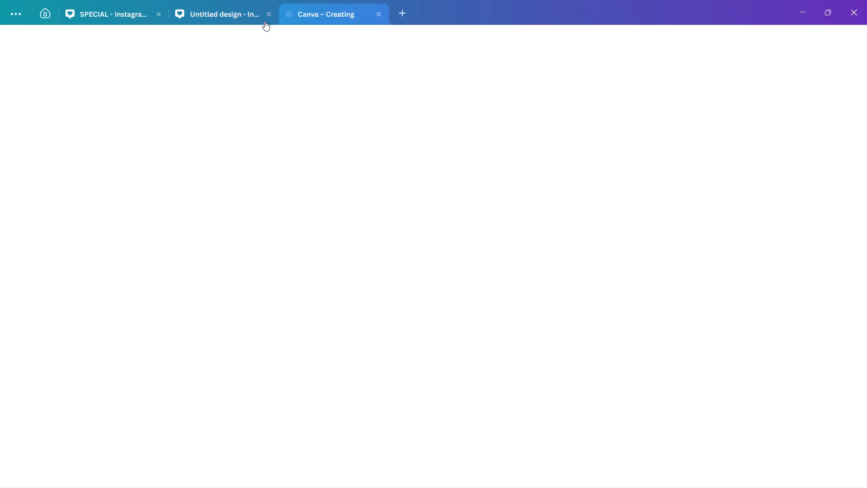
# In the untitled Instagram Post design, replace the template search term with "cofee" and run the search.
pyautogui.click(266, 9)
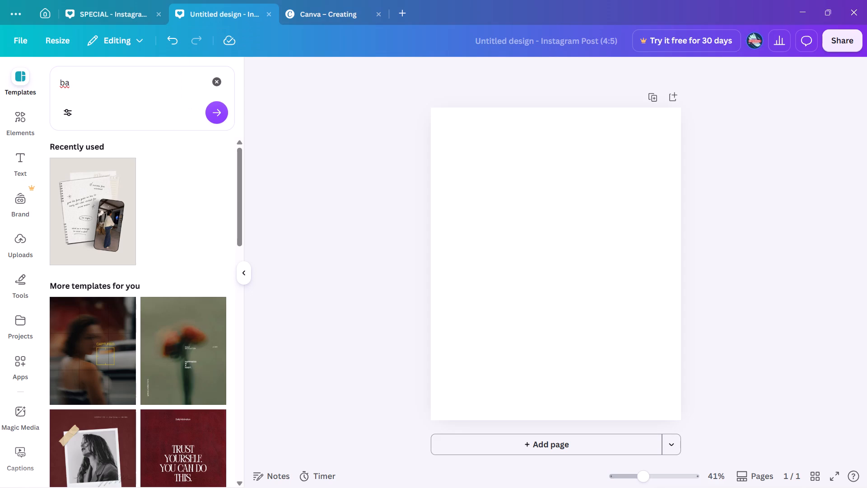
pyautogui.click(87, 71)
pyautogui.click(88, 77)
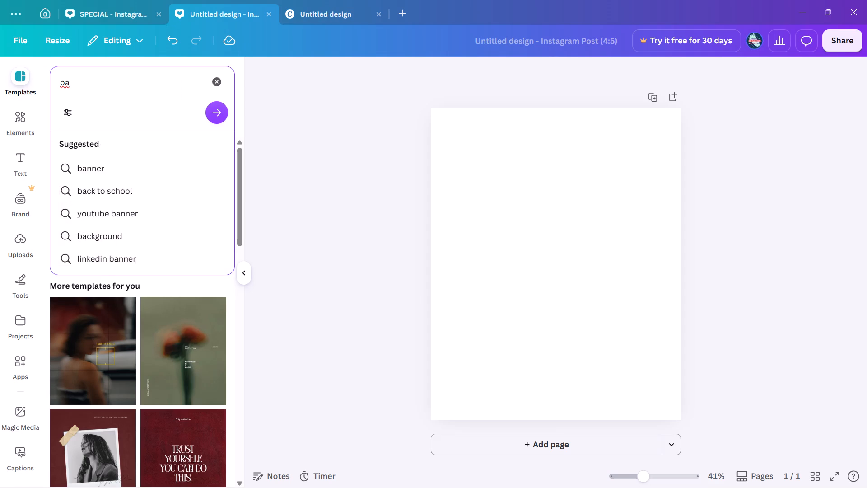
pyautogui.press('BackSpace')
pyautogui.press('BackSpace')
pyautogui.press('BackSpace')
pyautogui.press('BackSpace')
pyautogui.press('BackSpace')
pyautogui.press('BackSpace')
pyautogui.press('BackSpace')
pyautogui.press('BackSpace')
pyautogui.press('BackSpace')
pyautogui.press('BackSpace')
pyautogui.press('BackSpace')
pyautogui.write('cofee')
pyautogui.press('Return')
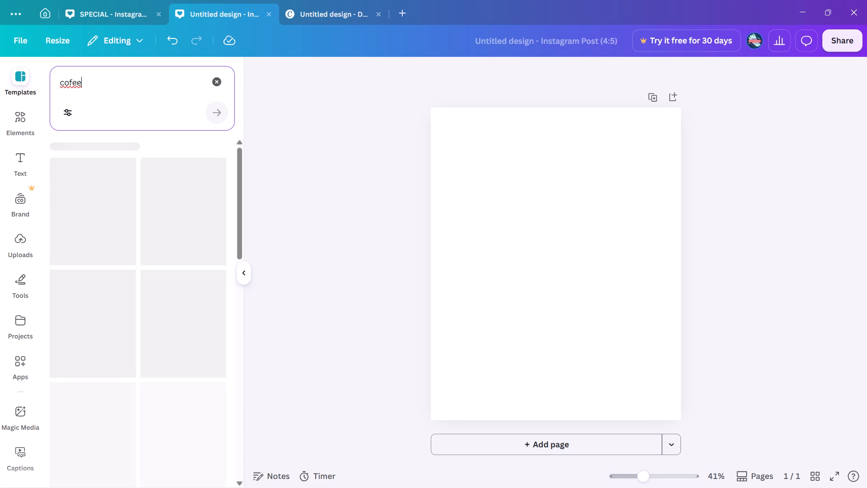
# Search the elements for "coffee" in the Instagram Post design and show all the graphics results.
pyautogui.click(19, 115)
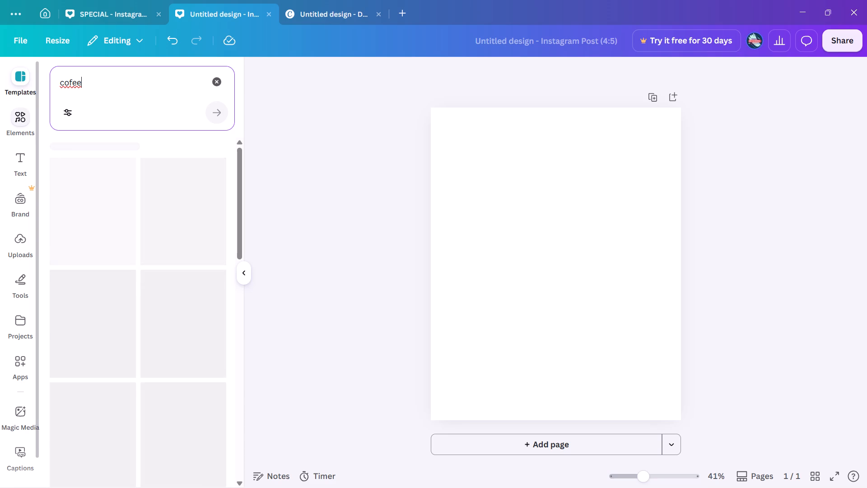
pyautogui.click(106, 85)
pyautogui.press('BackSpace')
pyautogui.press('BackSpace')
pyautogui.press('BackSpace')
pyautogui.press('BackSpace')
pyautogui.press('BackSpace')
pyautogui.press('BackSpace')
pyautogui.press('BackSpace')
pyautogui.press('BackSpace')
pyautogui.press('BackSpace')
pyautogui.press('BackSpace')
pyautogui.press('BackSpace')
pyautogui.press('BackSpace')
pyautogui.press('BackSpace')
pyautogui.press('BackSpace')
pyautogui.press('BackSpace')
pyautogui.press('BackSpace')
pyautogui.press('BackSpace')
pyautogui.press('BackSpace')
pyautogui.press('BackSpace')
pyautogui.press('BackSpace')
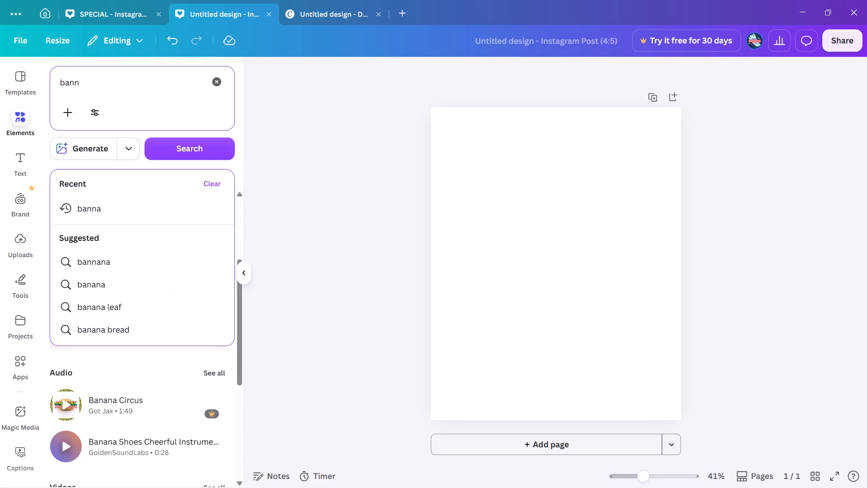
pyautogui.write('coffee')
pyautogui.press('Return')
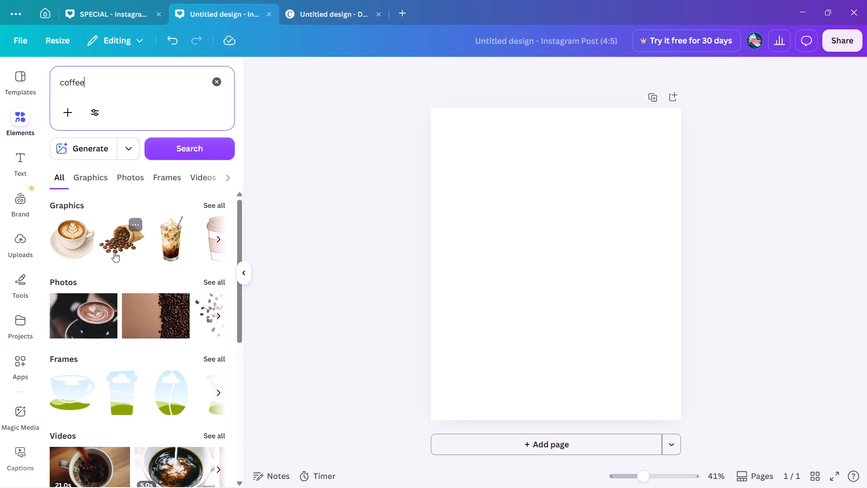
pyautogui.click(218, 206)
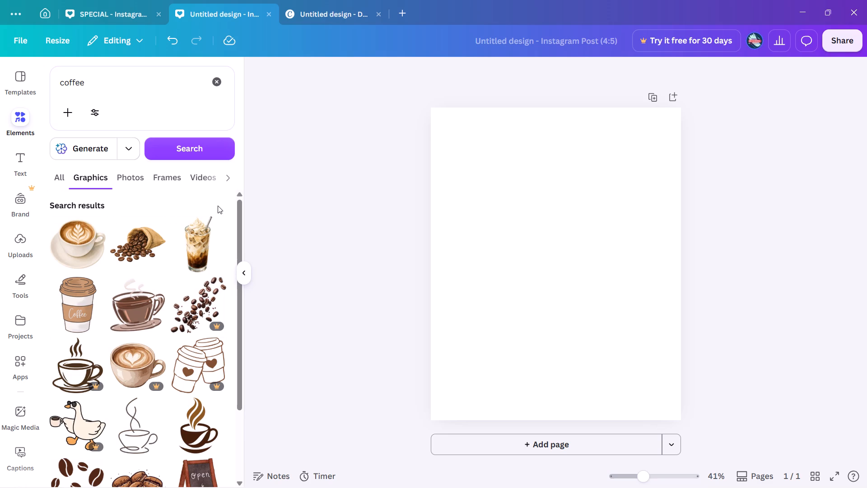
# Switch to the untitled Desktop Wallpaper design and close the untitled Instagram Post design.
pyautogui.click(316, 9)
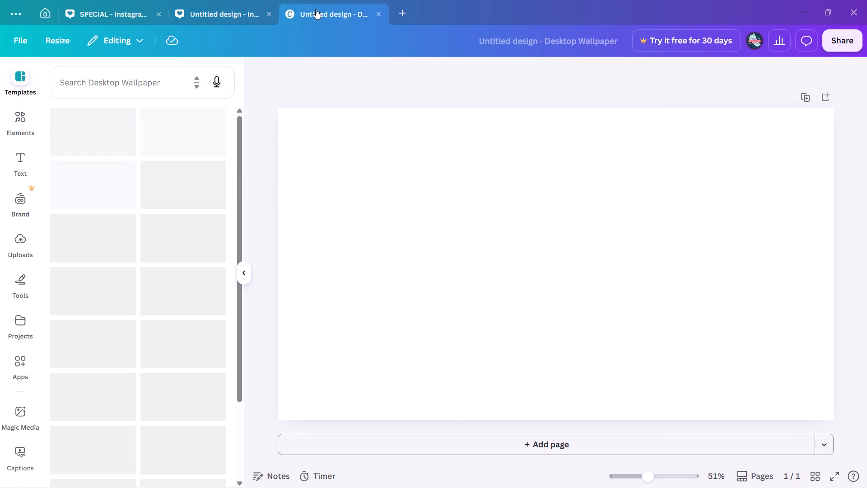
pyautogui.click(270, 10)
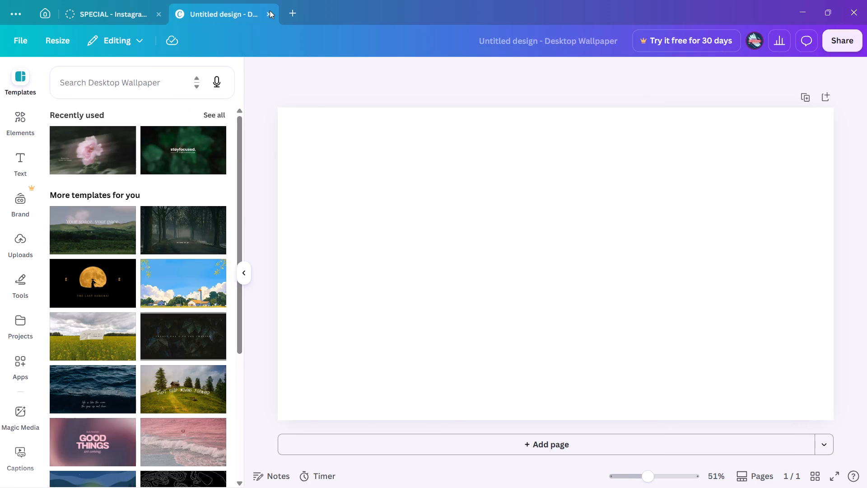
# Search the elements for "coffee" in the Desktop Wallpaper design.
pyautogui.click(23, 117)
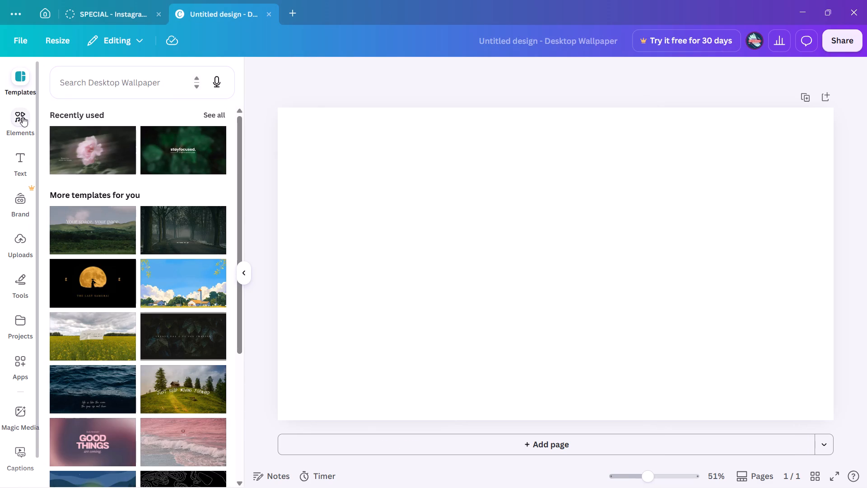
pyautogui.click(87, 85)
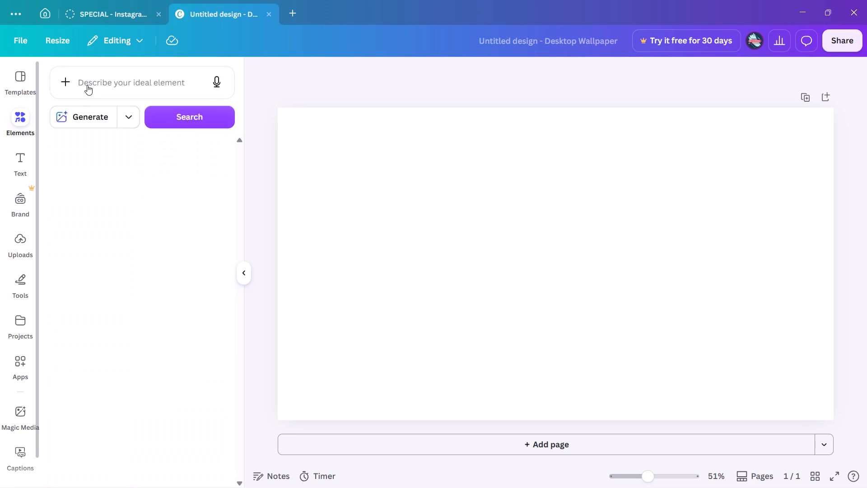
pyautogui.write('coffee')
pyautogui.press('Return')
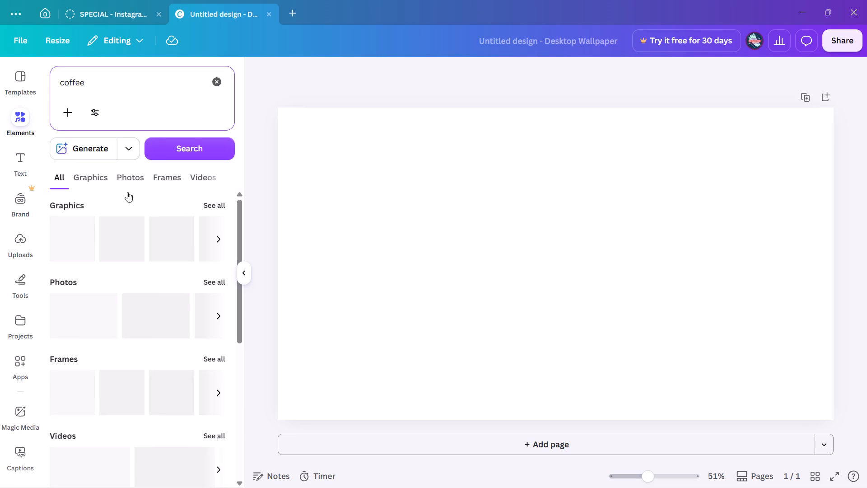
# Browse the full set of coffee graphics in the element library, then return to all result categories.
pyautogui.click(221, 206)
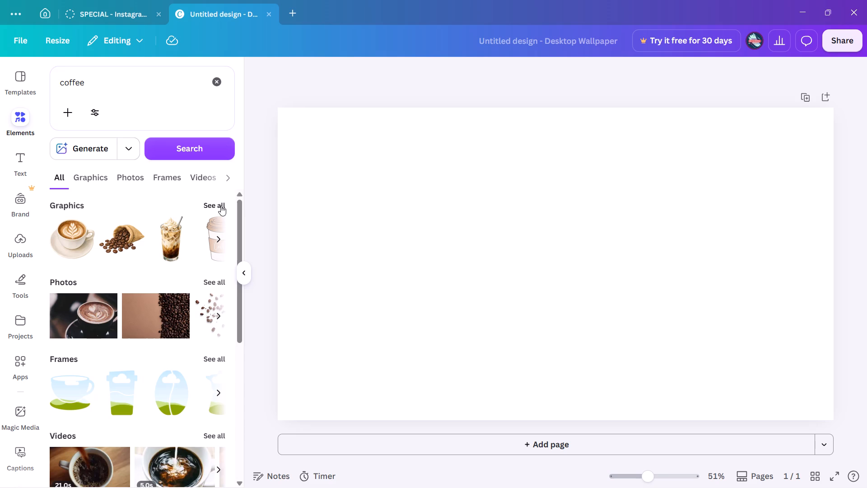
pyautogui.scroll(-1, 163, 272)
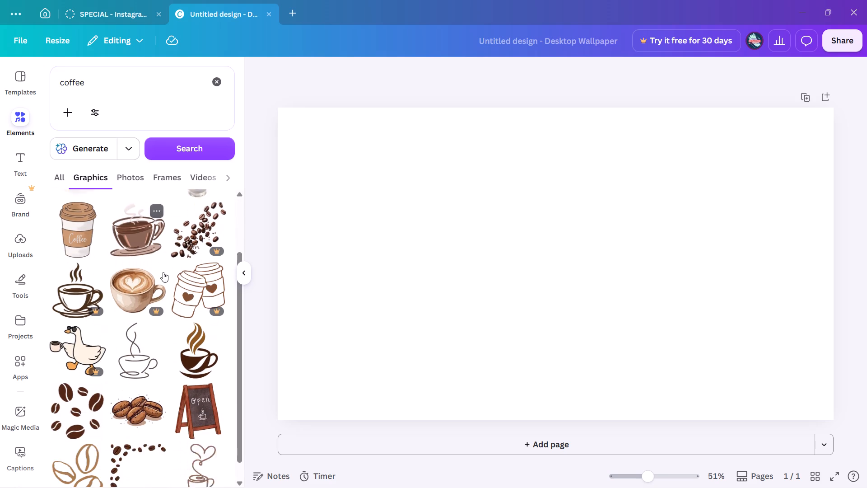
pyautogui.scroll(-4, 163, 272)
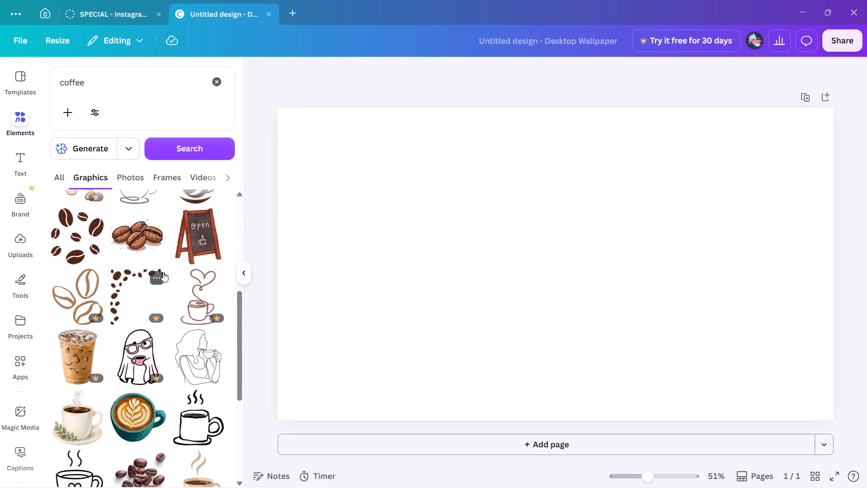
pyautogui.scroll(-4, 163, 272)
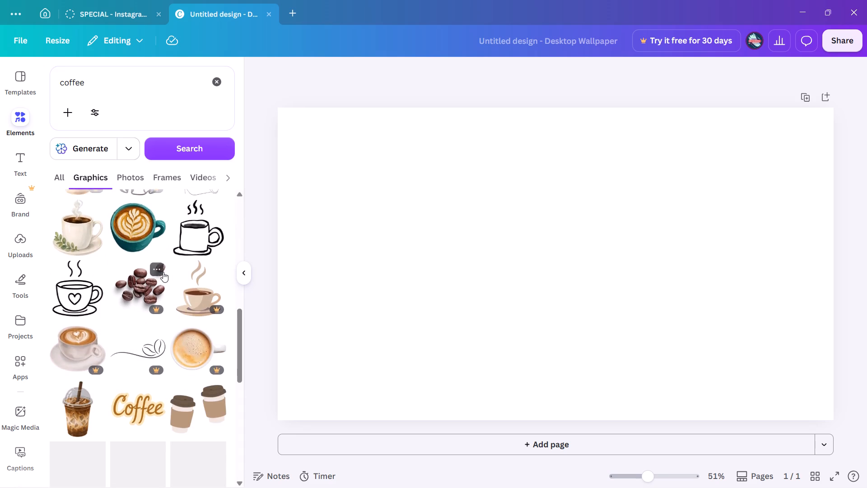
pyautogui.scroll(-6, 163, 272)
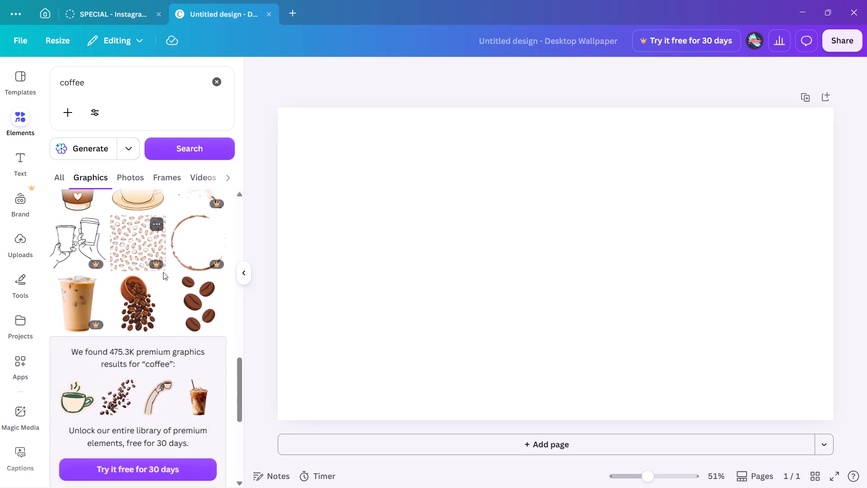
pyautogui.scroll(-2, 163, 272)
pyautogui.scroll(10, 163, 272)
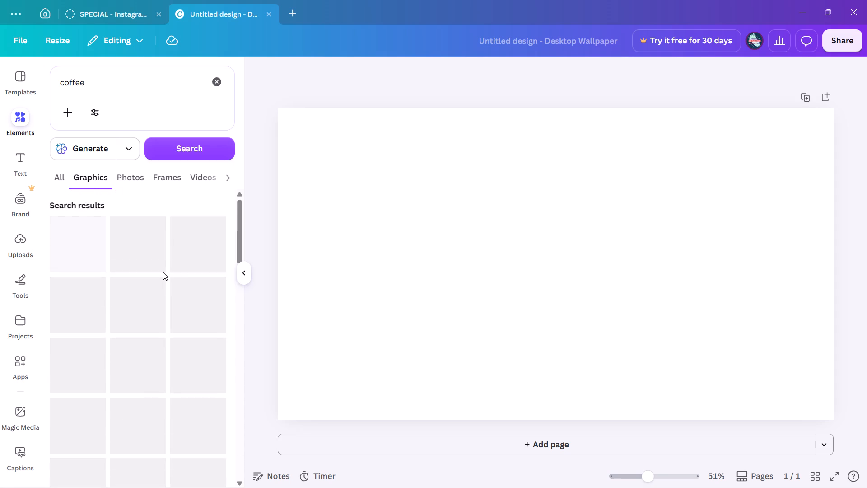
pyautogui.scroll(6, 163, 272)
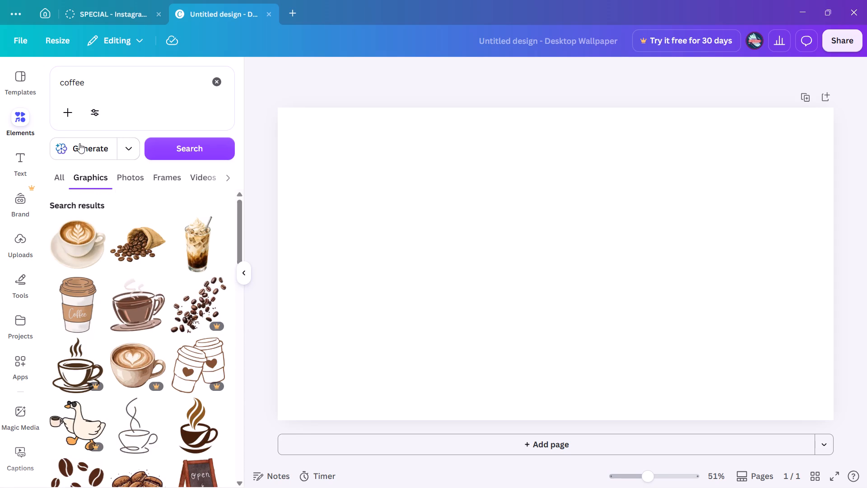
pyautogui.click(52, 182)
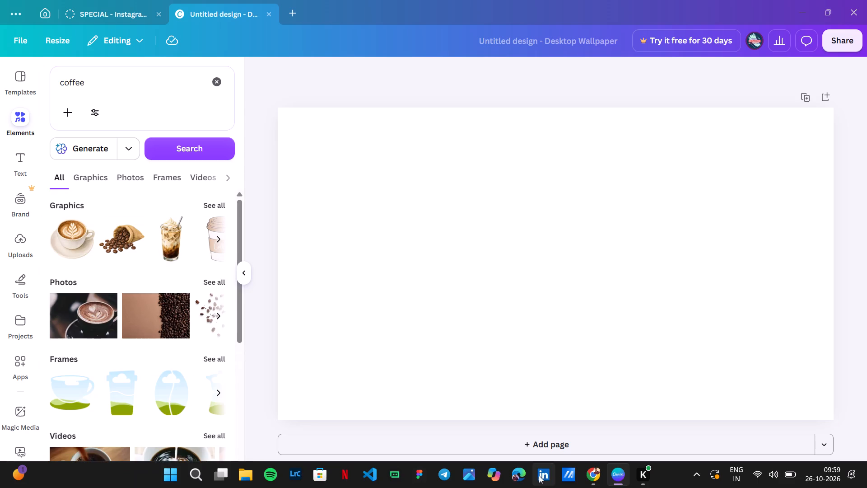
# Switch to Google Chrome and search the web for "coffee images" in a new tab.
pyautogui.click(588, 477)
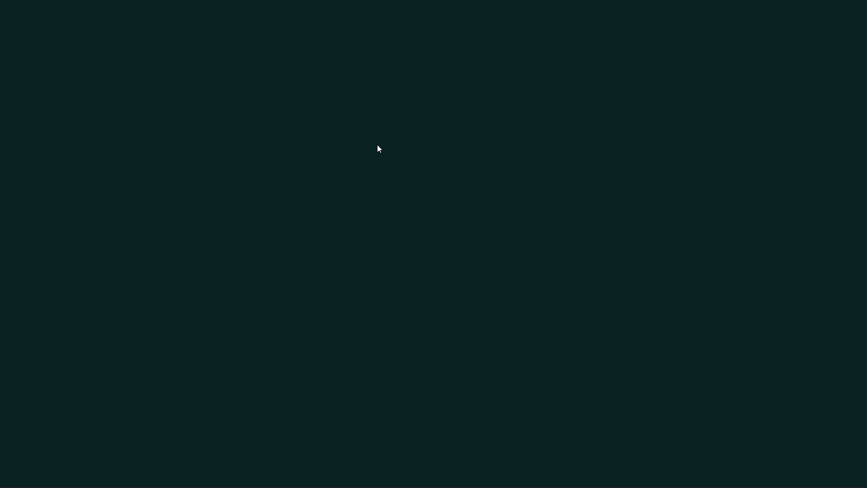
pyautogui.click(169, 12)
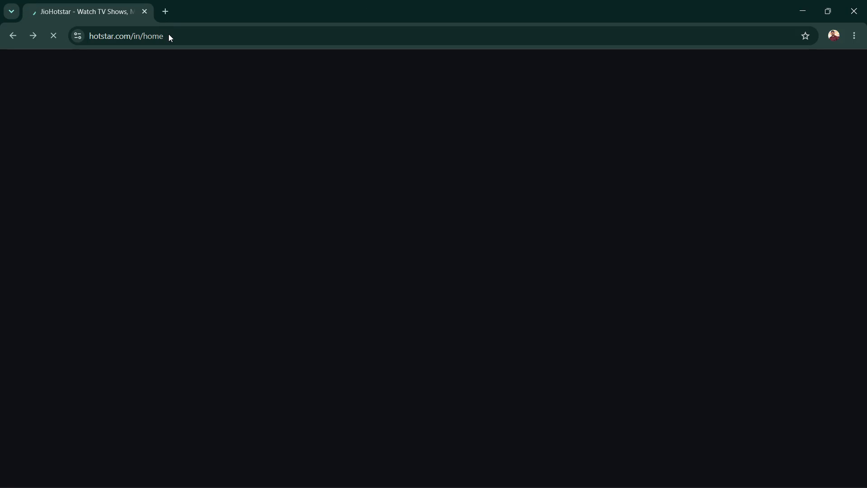
pyautogui.click(168, 34)
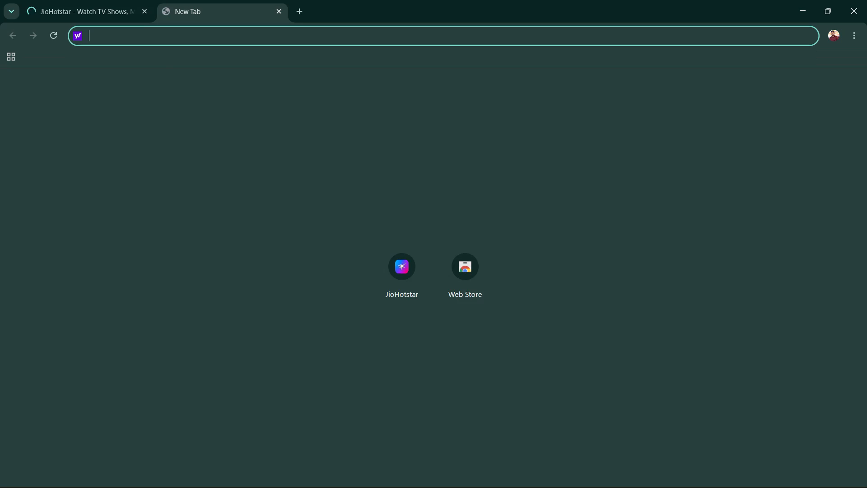
pyautogui.write('coffee')
pyautogui.press('space')
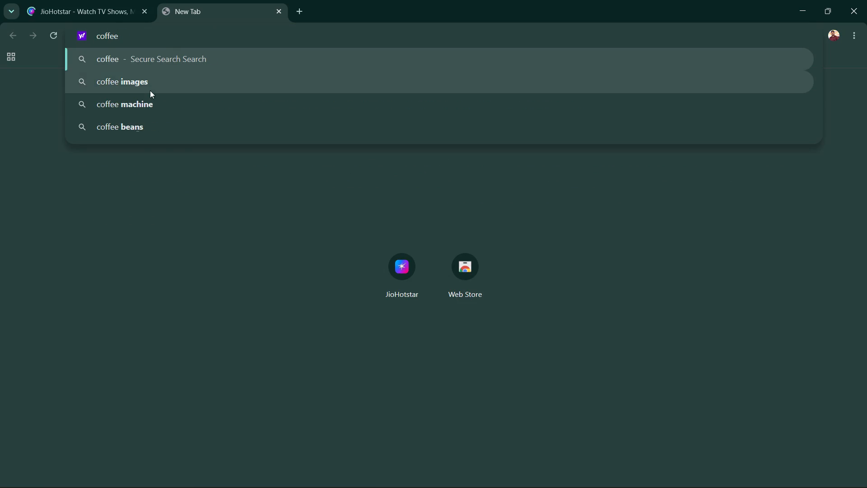
pyautogui.click(140, 87)
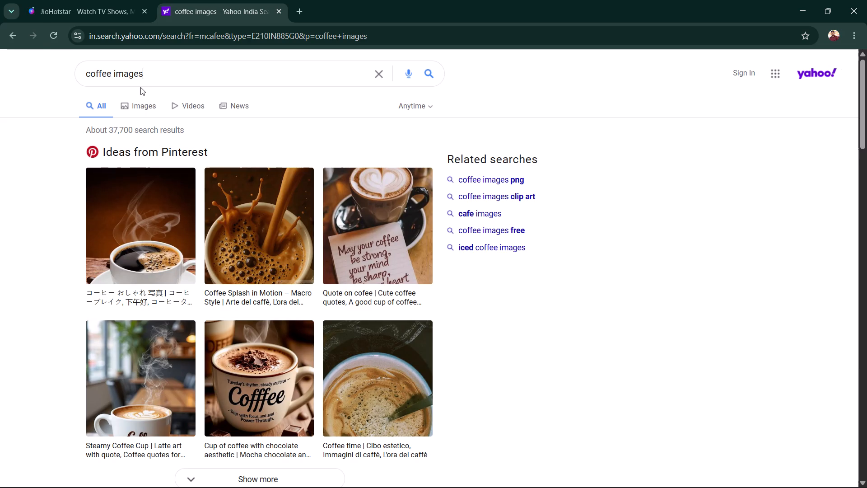
# Look through the coffee images search results for a suitable picture or photo source.
pyautogui.scroll(2, 140, 87)
pyautogui.scroll(-2, 140, 87)
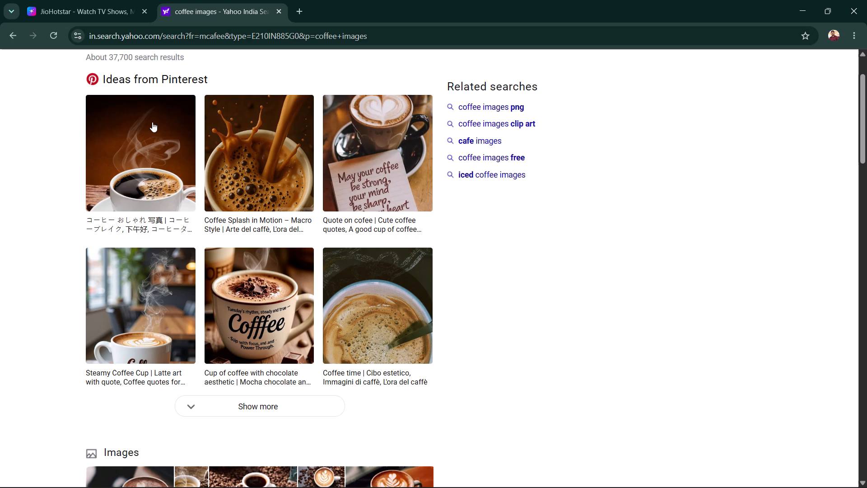
pyautogui.scroll(-1, 198, 232)
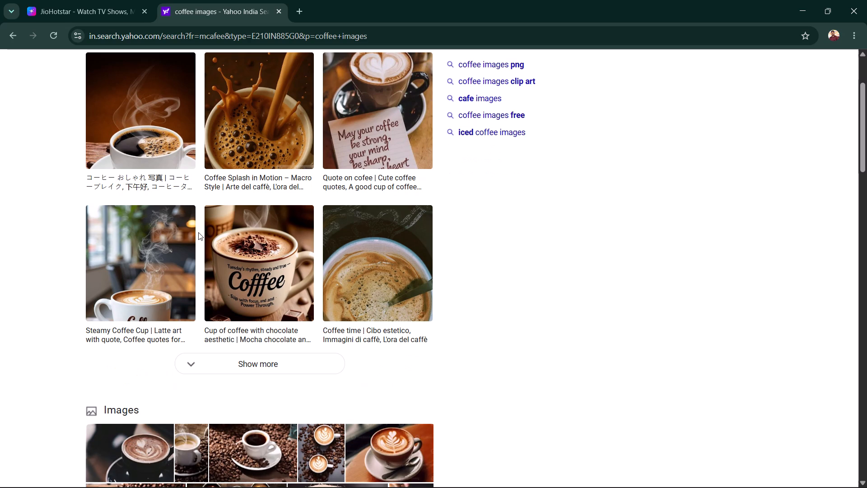
pyautogui.scroll(-1, 198, 232)
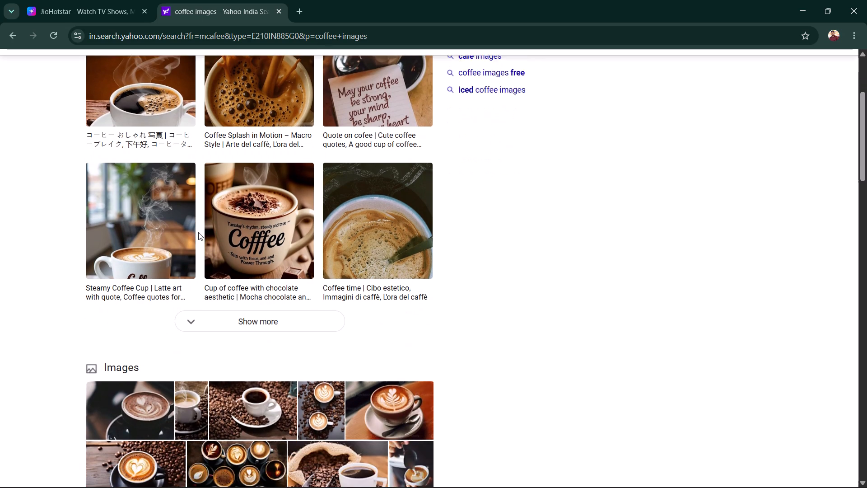
pyautogui.scroll(8, 198, 232)
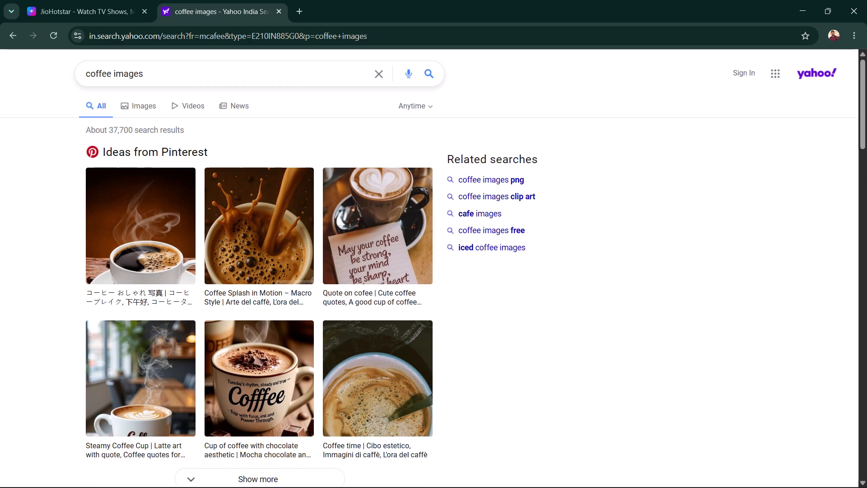
pyautogui.scroll(-6, 189, 271)
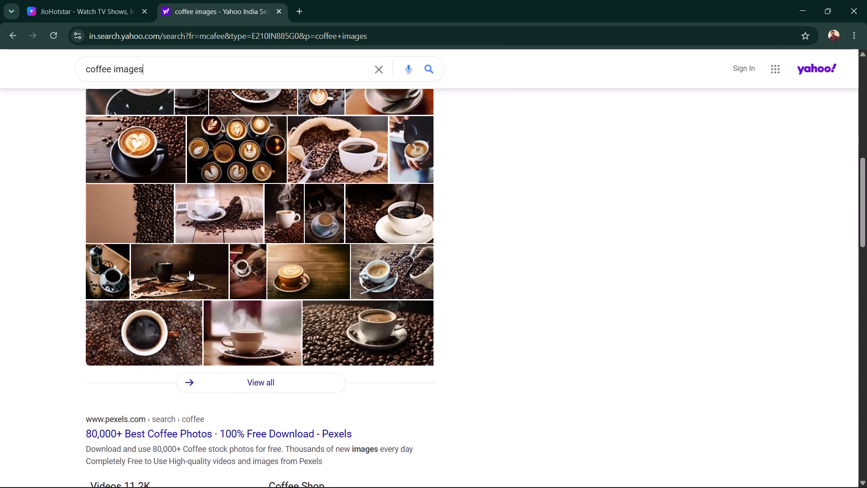
pyautogui.scroll(-2, 189, 271)
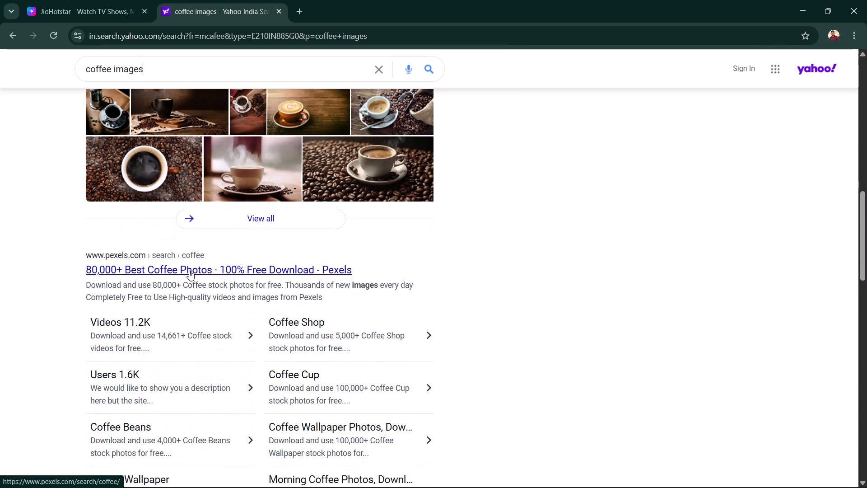
# Open the Pexels coffee photos result, look through its pictures, and close that page.
pyautogui.click(189, 271)
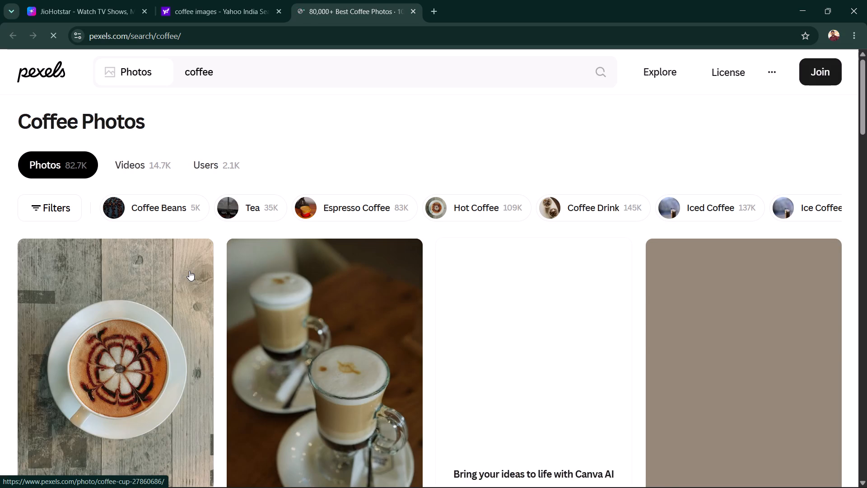
pyautogui.scroll(-4, 189, 271)
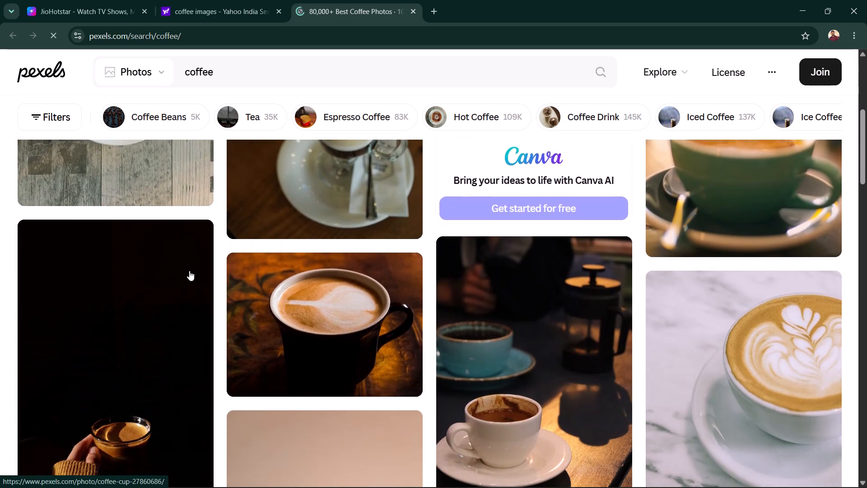
pyautogui.scroll(-4, 189, 271)
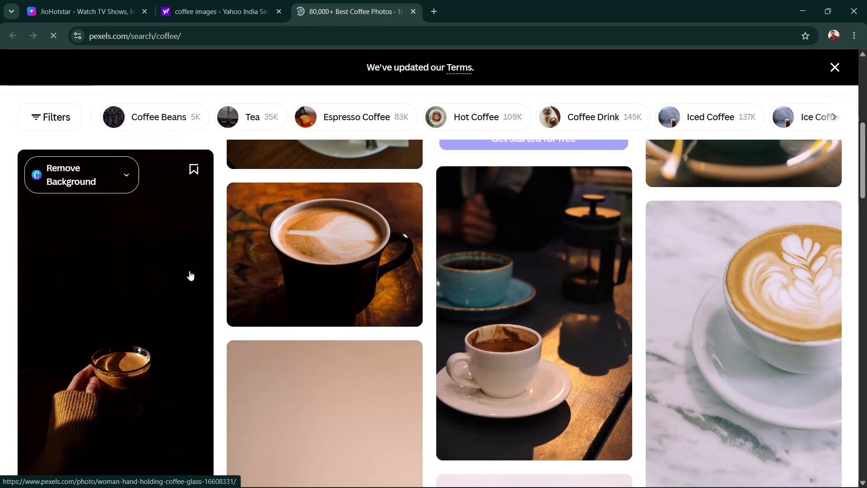
pyautogui.scroll(9, 231, 204)
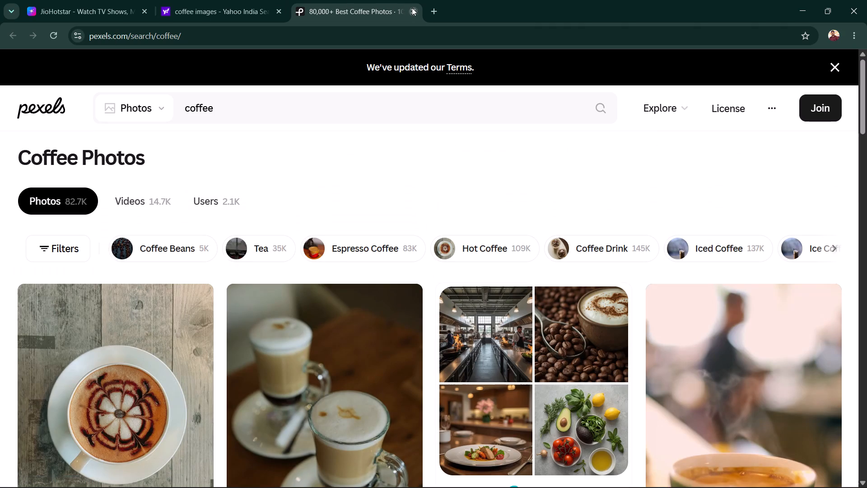
pyautogui.click(412, 10)
# Replace the web search query with "nescafe images" and run the search.
pyautogui.scroll(12, 318, 176)
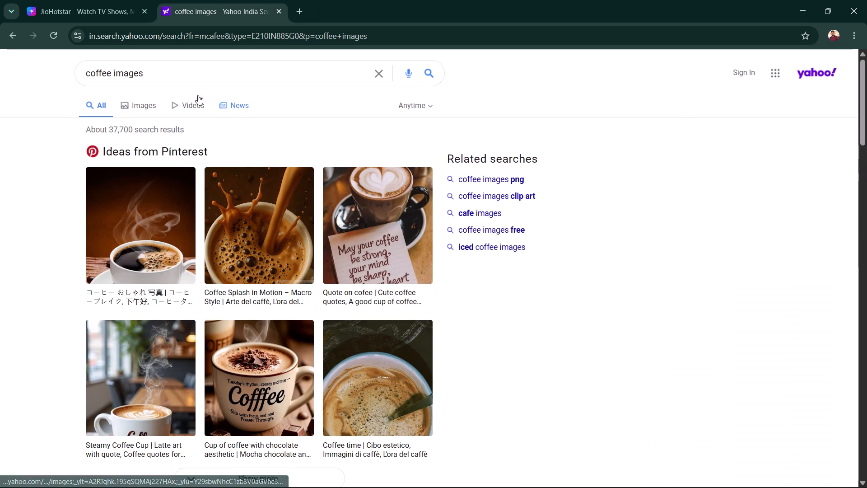
pyautogui.click(165, 65)
pyautogui.click(165, 73)
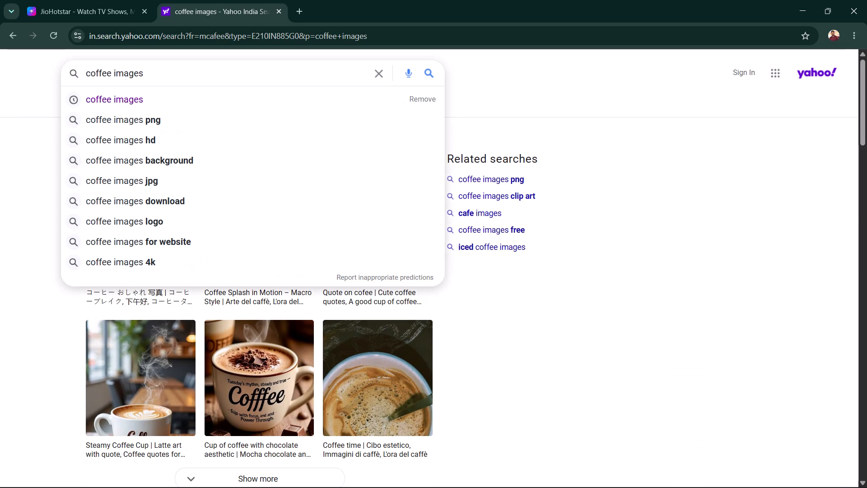
pyautogui.press('BackSpace')
pyautogui.press('BackSpace')
pyautogui.press('BackSpace')
pyautogui.press('BackSpace')
pyautogui.press('BackSpace')
pyautogui.press('BackSpace')
pyautogui.press('BackSpace')
pyautogui.press('BackSpace')
pyautogui.press('BackSpace')
pyautogui.press('BackSpace')
pyautogui.press('BackSpace')
pyautogui.press('BackSpace')
pyautogui.press('BackSpace')
pyautogui.press('BackSpace')
pyautogui.press('BackSpace')
pyautogui.press('BackSpace')
pyautogui.press('BackSpace')
pyautogui.press('BackSpace')
pyautogui.press('BackSpace')
pyautogui.press('BackSpace')
pyautogui.write('nes')
pyautogui.press('c')
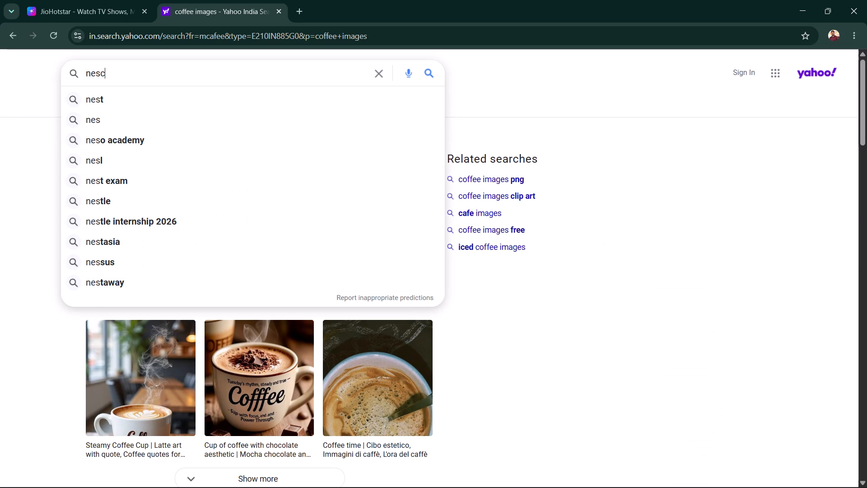
pyautogui.write('afe')
pyautogui.press('space')
pyautogui.write('imaes')
pyautogui.press('BackSpace')
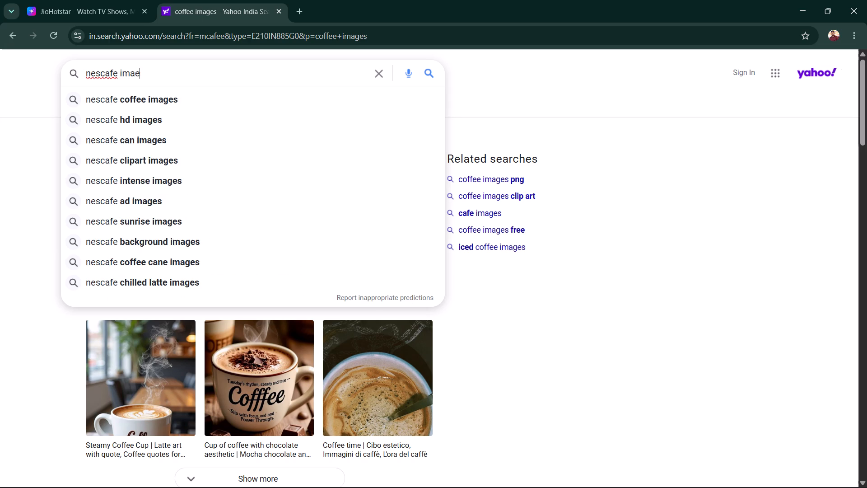
pyautogui.press('BackSpace')
pyautogui.press('BackSpace')
pyautogui.write('ages')
pyautogui.press('Return')
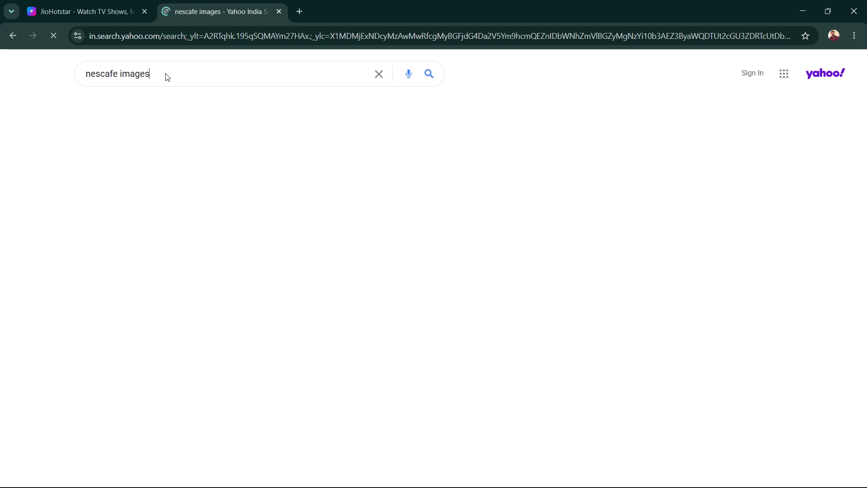
# Open the WallpaperAccess result for Nescafé wallpapers from the search results.
pyautogui.scroll(-2, 174, 232)
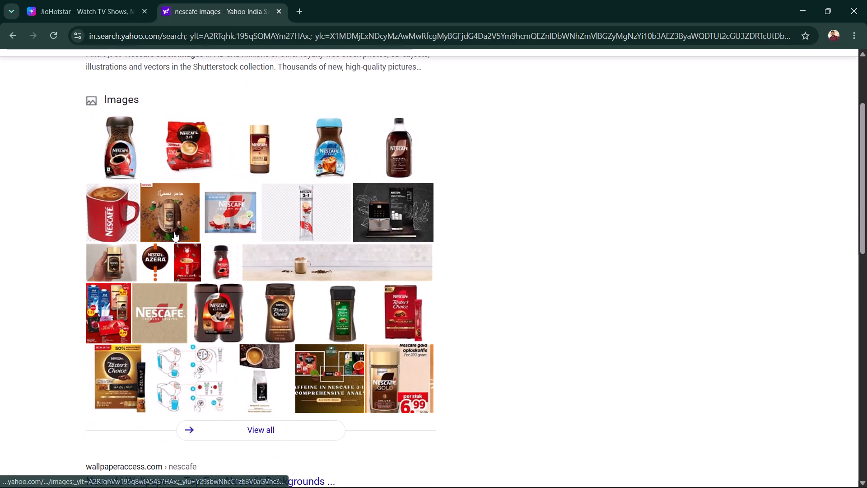
pyautogui.scroll(-2, 174, 232)
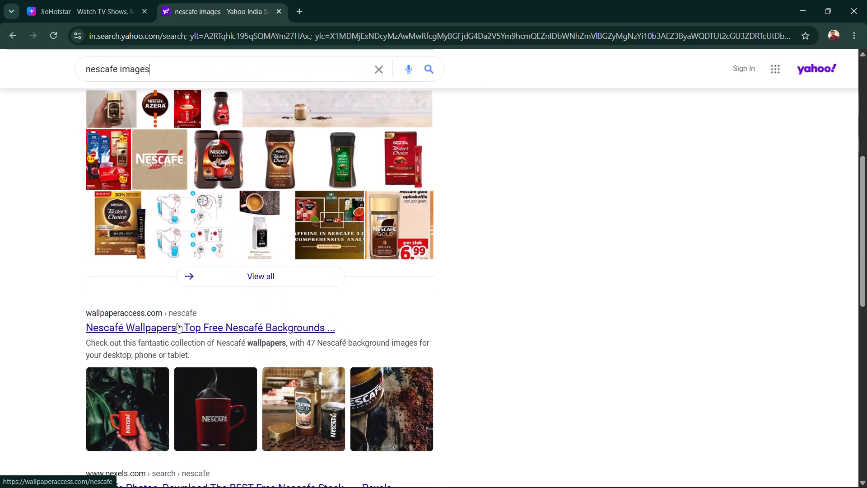
pyautogui.click(177, 323)
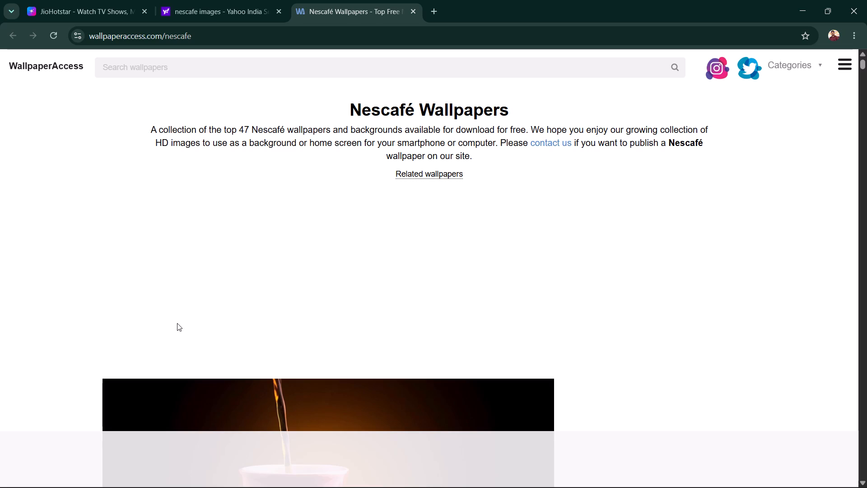
# Download the full-resolution 1920x1200 wallpaper of the red Nescafé mug with coffee beans and wooden scoop.
pyautogui.scroll(-2, 137, 314)
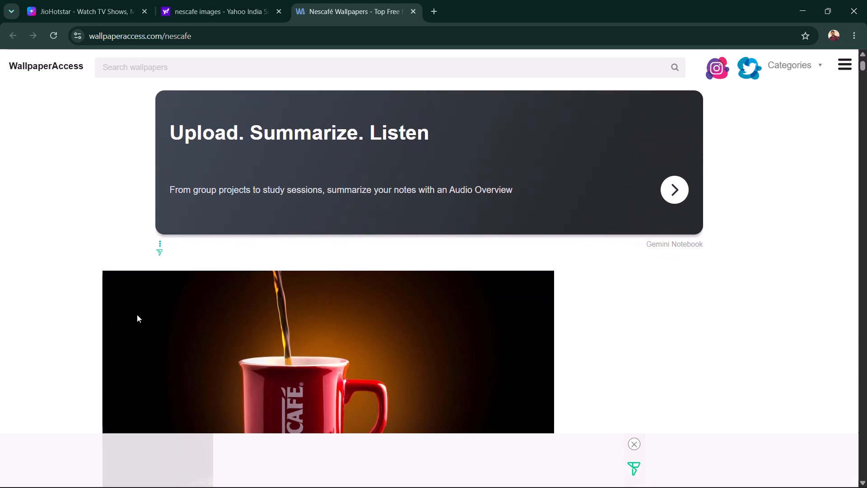
pyautogui.scroll(-4, 137, 314)
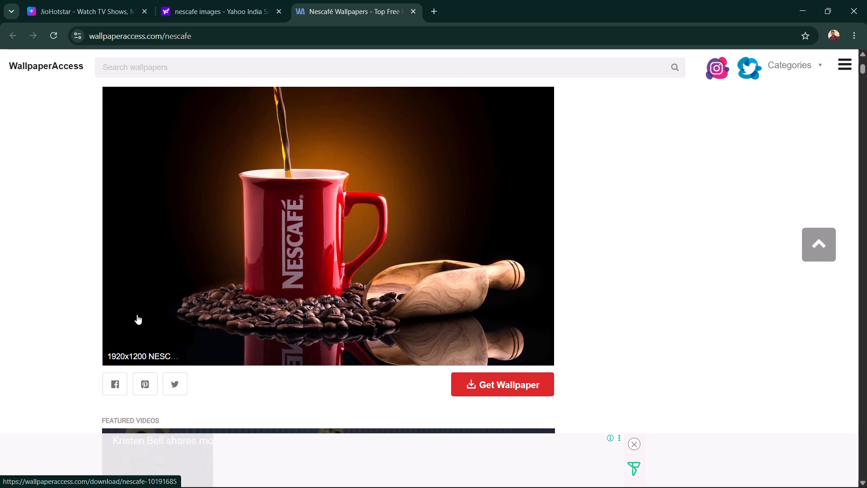
pyautogui.click(477, 390)
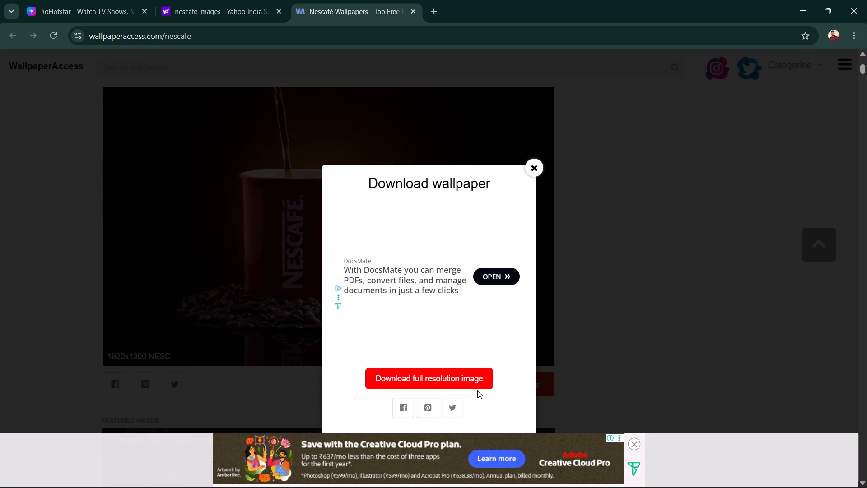
pyautogui.click(446, 383)
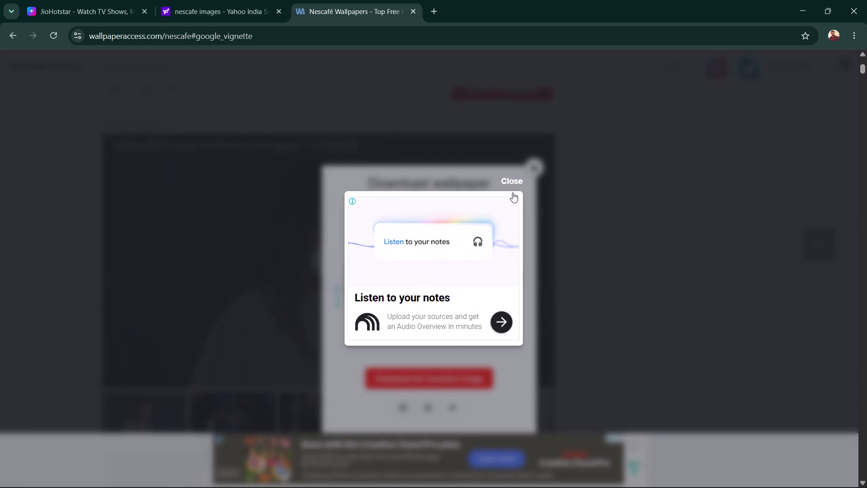
pyautogui.click(513, 178)
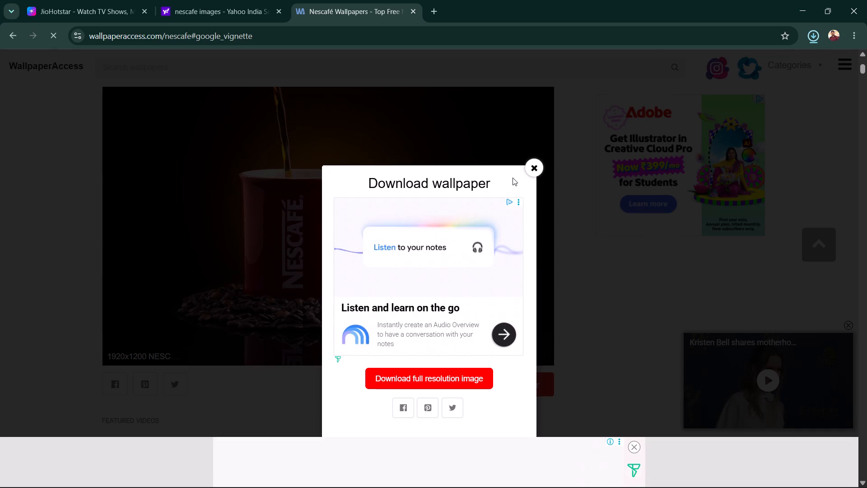
# Run a web search for "b remover" in a new browser tab.
pyautogui.click(438, 7)
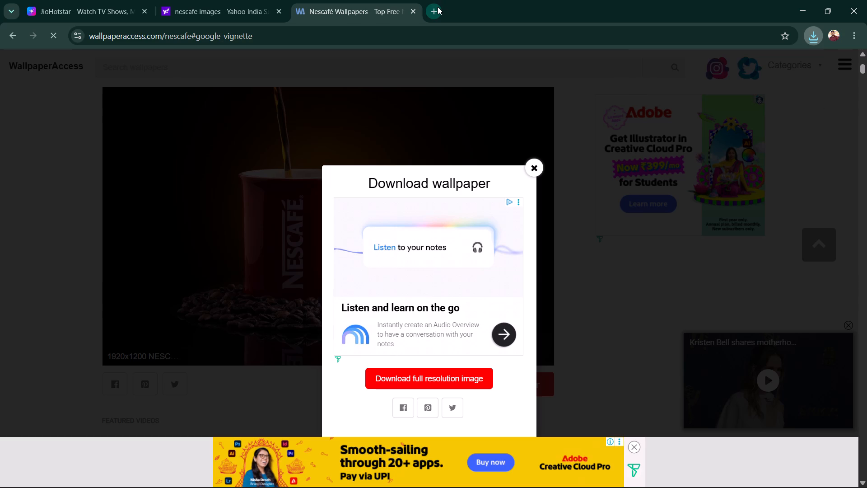
pyautogui.write('b')
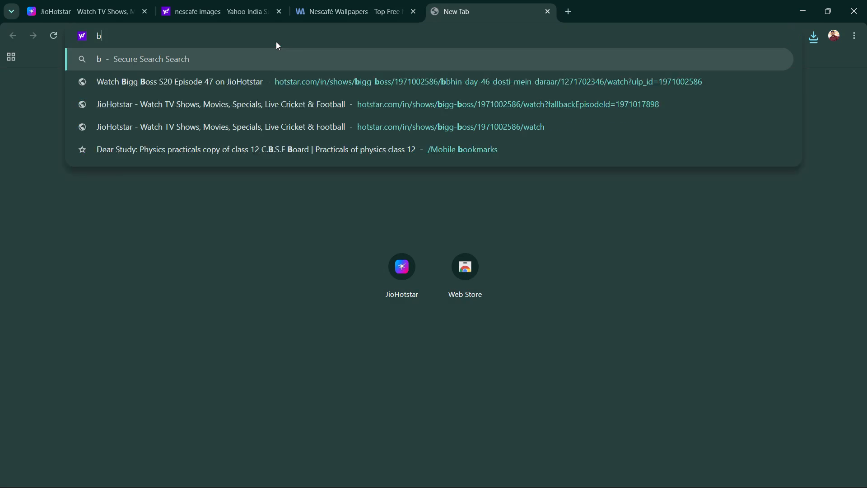
pyautogui.press('space')
pyautogui.press('BackSpace')
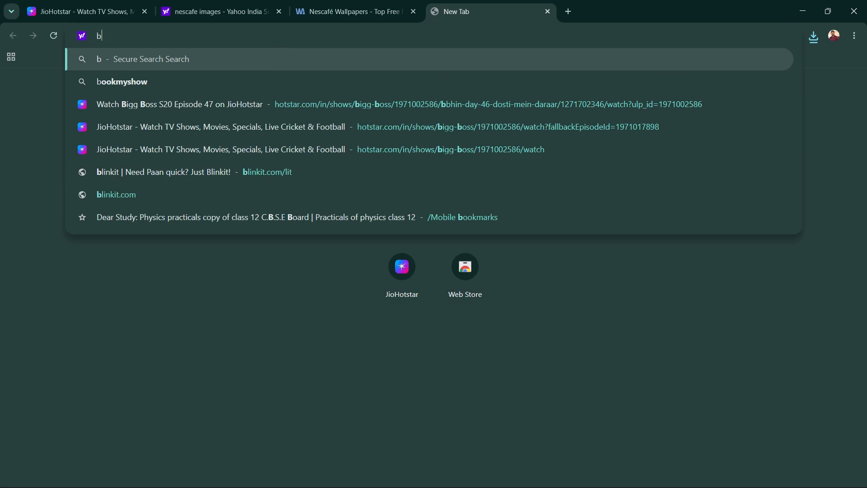
pyautogui.press('space')
pyautogui.write('remover')
pyautogui.press('Return')
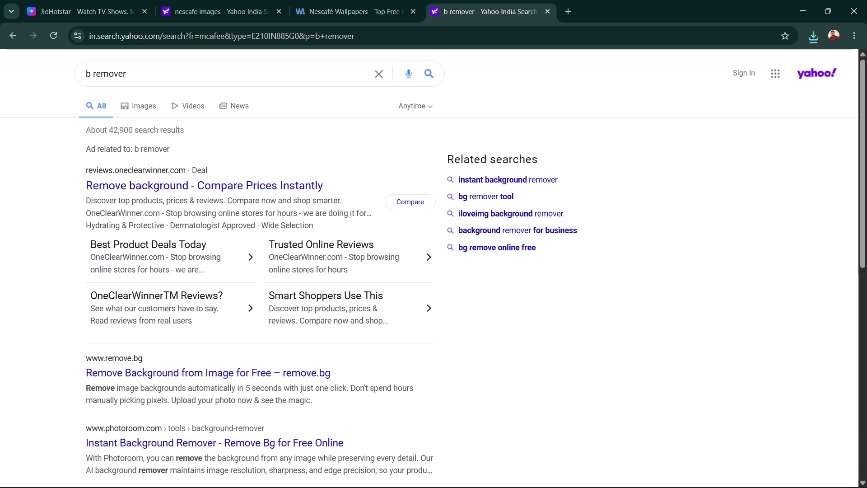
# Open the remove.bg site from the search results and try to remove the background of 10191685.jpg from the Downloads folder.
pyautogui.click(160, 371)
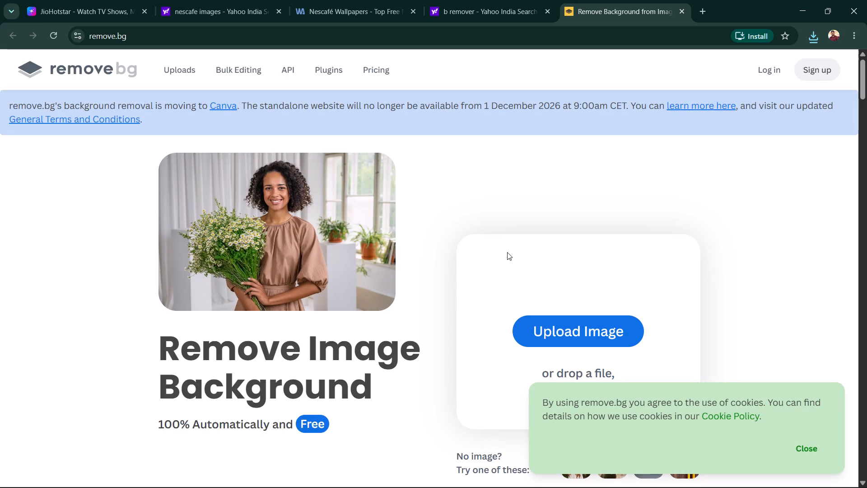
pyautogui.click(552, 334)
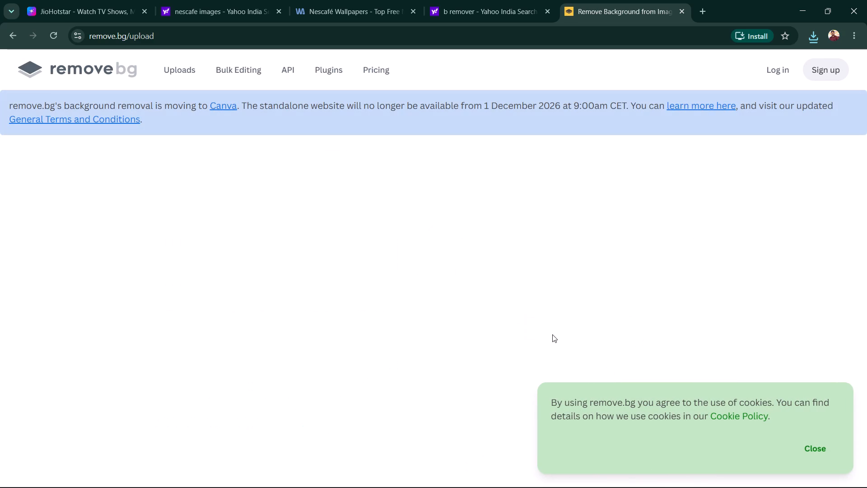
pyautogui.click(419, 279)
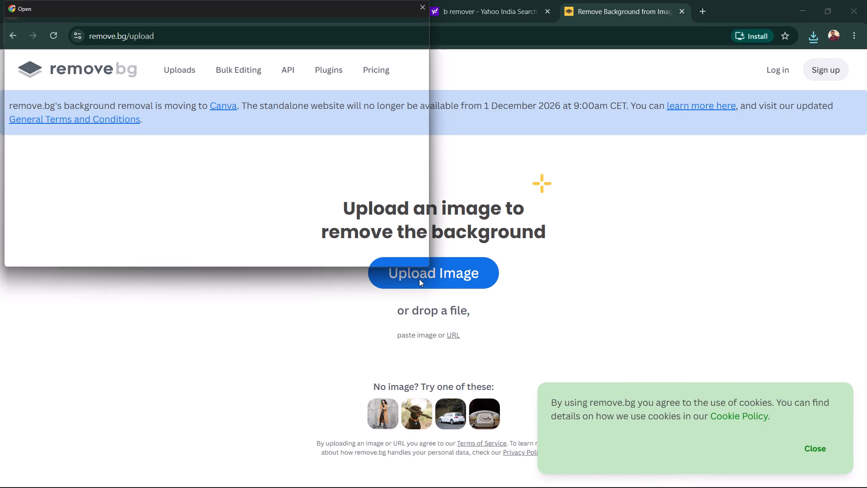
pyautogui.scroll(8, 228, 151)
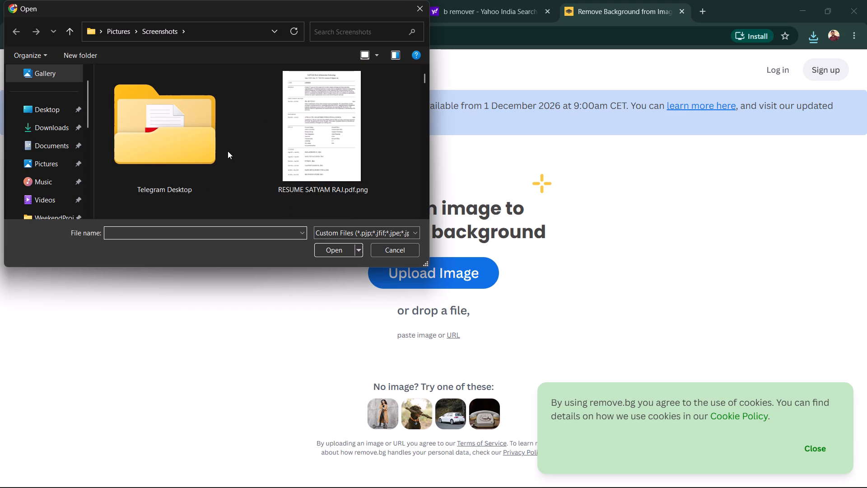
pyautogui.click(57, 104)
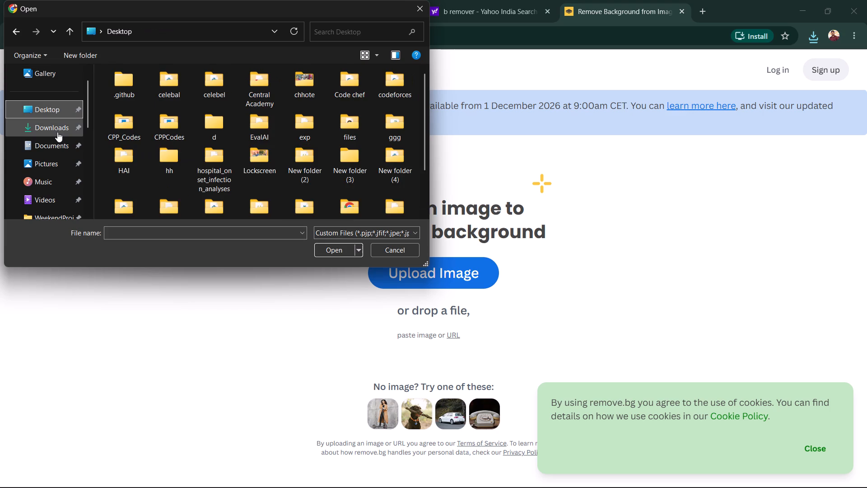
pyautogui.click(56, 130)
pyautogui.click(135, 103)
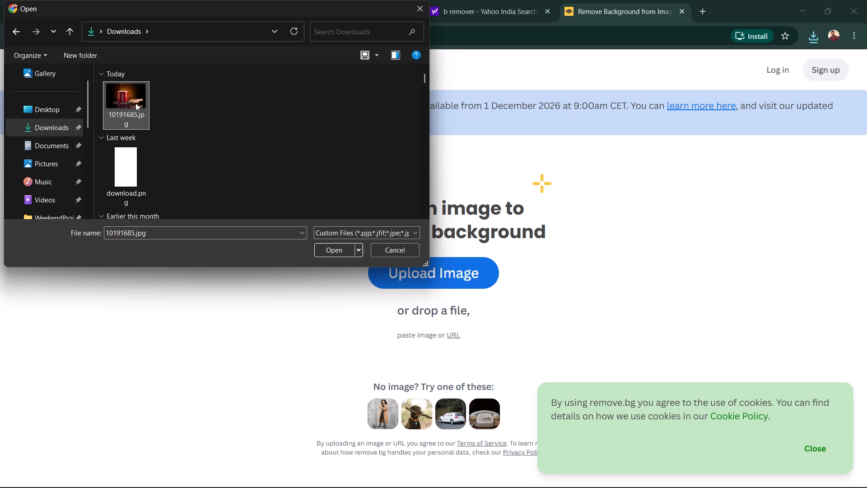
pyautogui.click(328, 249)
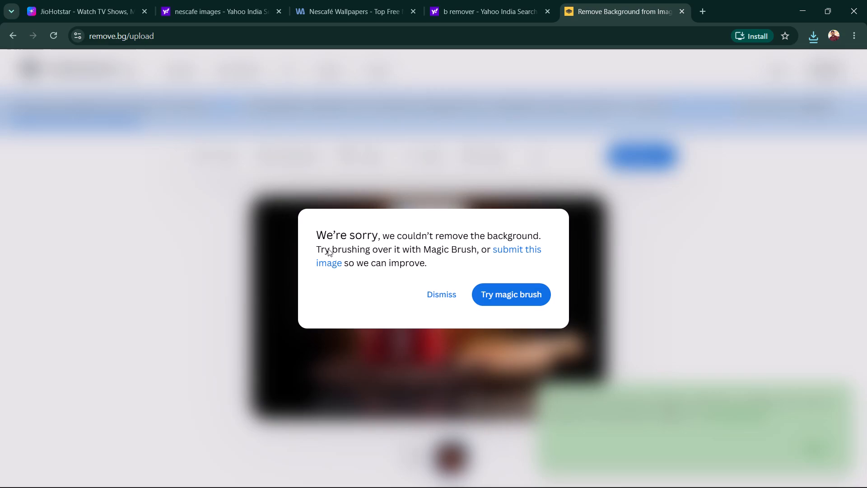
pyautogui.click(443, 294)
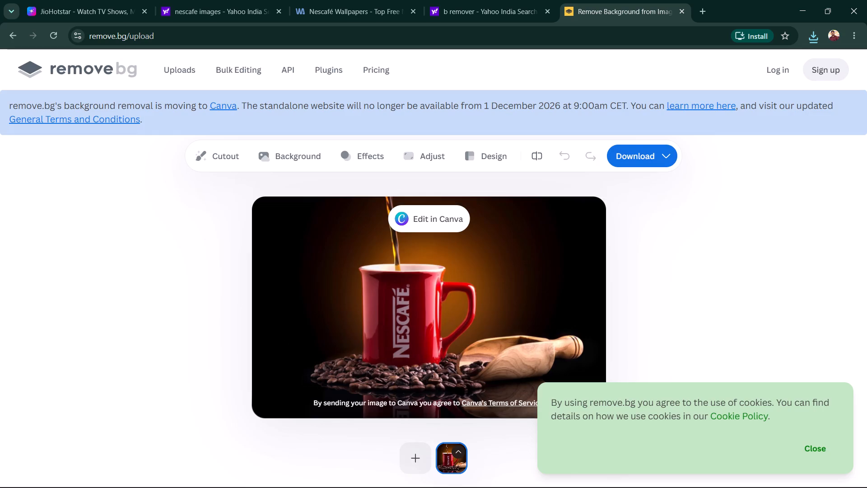
# Switch back to the untitled desktop wallpaper design in Canva with the coffee elements.
pyautogui.click(805, 5)
pyautogui.click(172, 218)
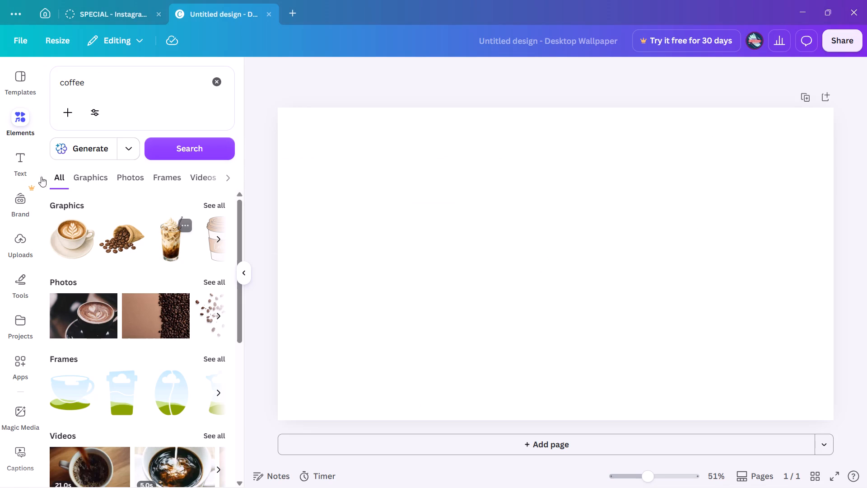
# In Canva, show the uploaded files and delete the iced coffee glass graphic from the page.
pyautogui.click(18, 244)
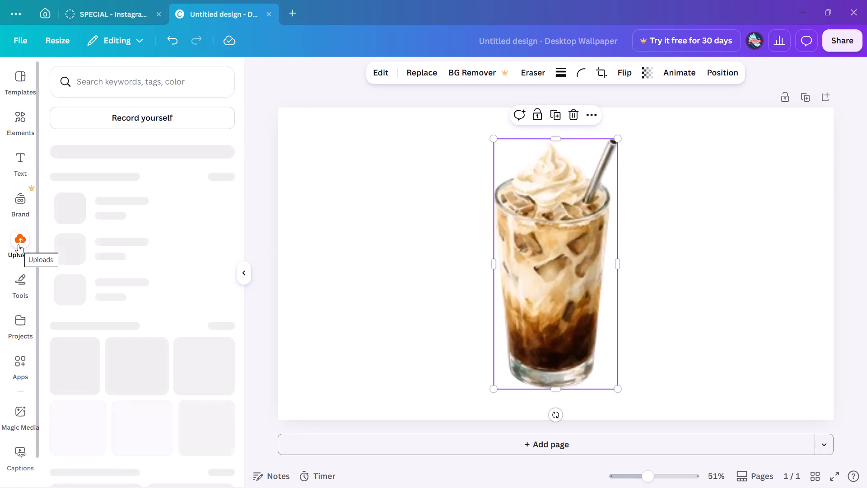
pyautogui.click(573, 117)
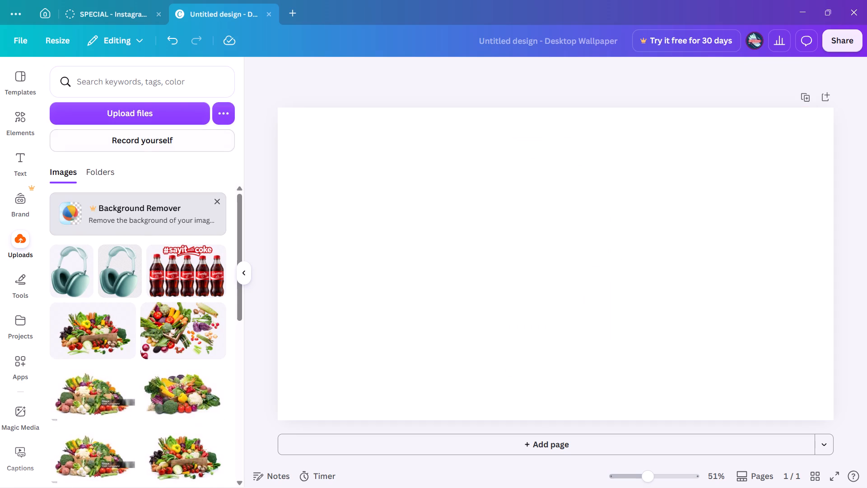
# Upload 10191685.jpg from the Downloads folder and add it to the wallpaper page.
pyautogui.click(131, 111)
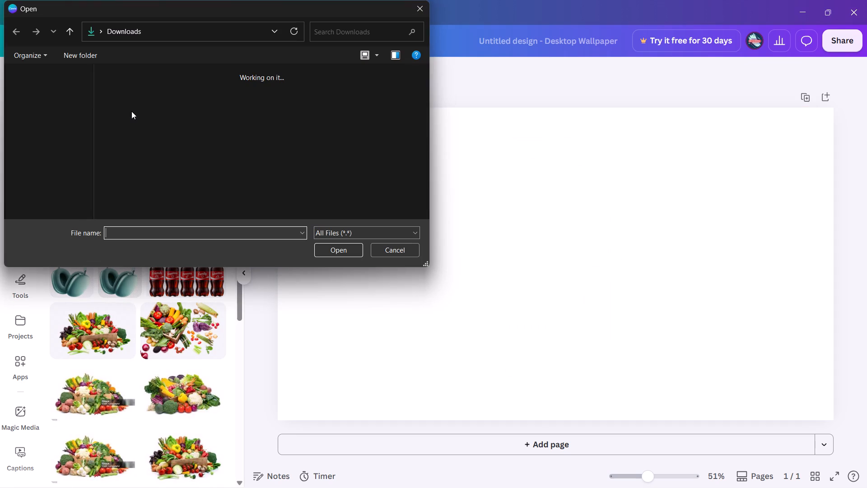
pyautogui.click(131, 103)
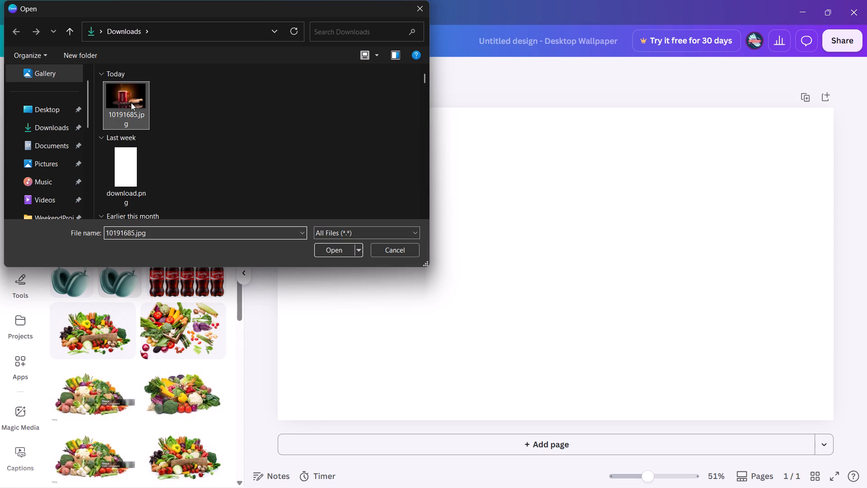
pyautogui.click(336, 258)
pyautogui.click(332, 255)
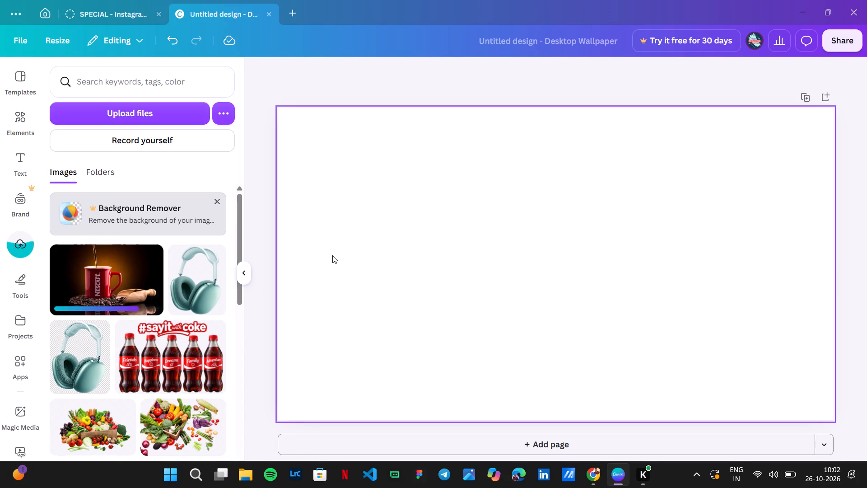
pyautogui.click(121, 283)
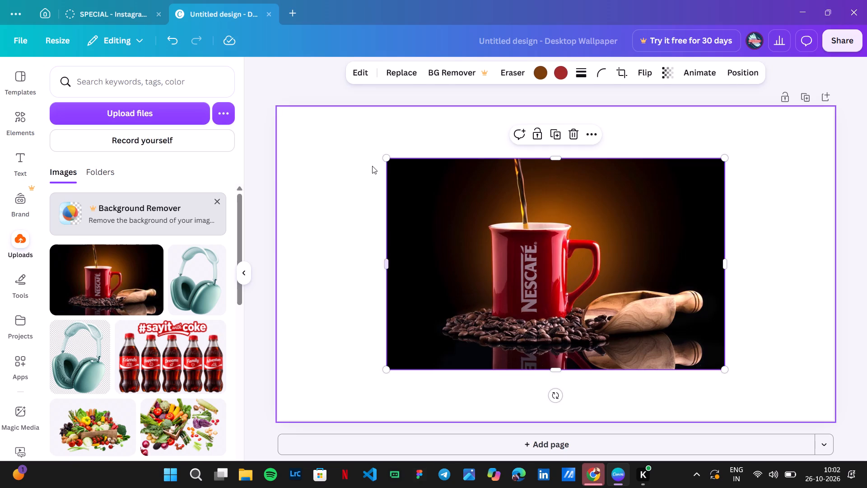
# Enlarge and reposition the Nescafé mug photo so it covers nearly the whole page, leaving a thin strip at the page's left edge.
pyautogui.moveTo(390, 157); pyautogui.dragTo(279, 128)
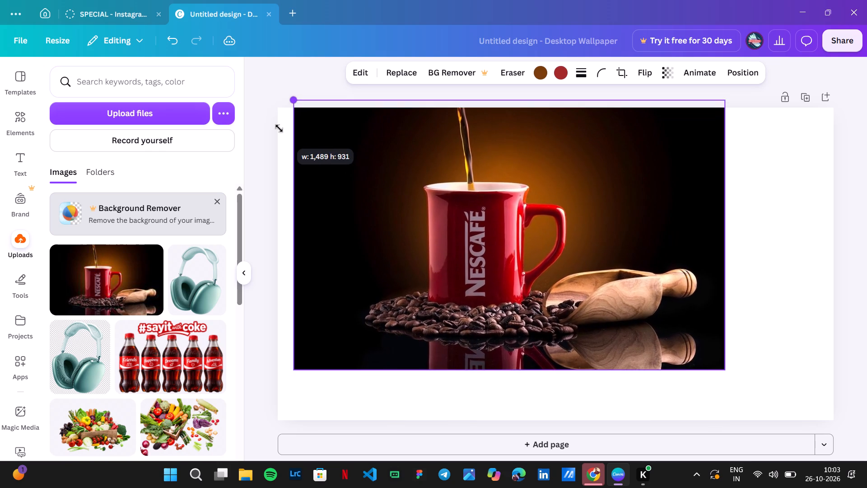
pyautogui.moveTo(279, 128); pyautogui.dragTo(294, 145)
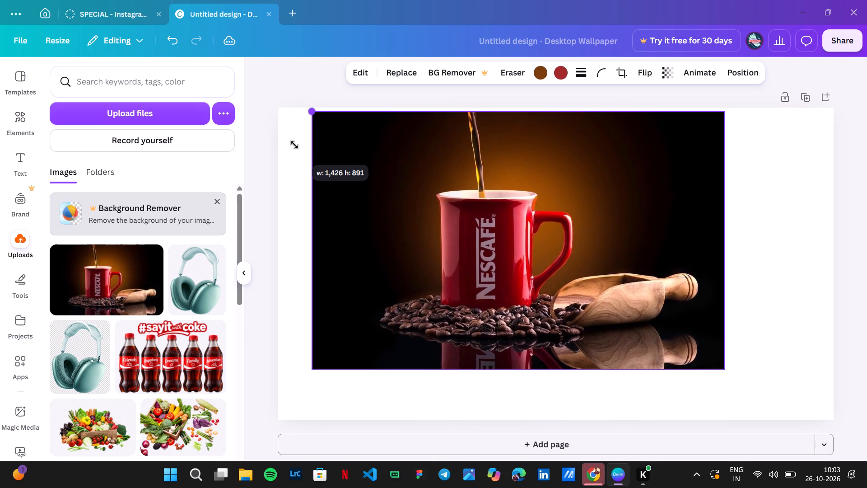
pyautogui.moveTo(294, 145); pyautogui.dragTo(292, 144)
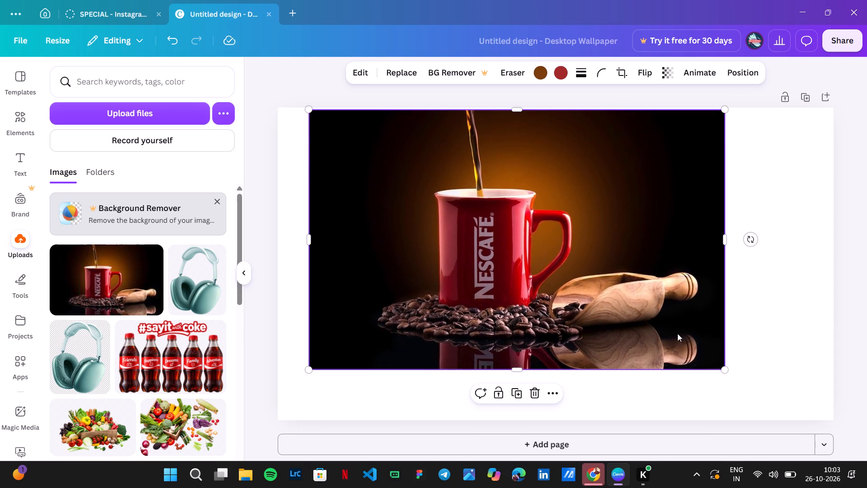
pyautogui.moveTo(727, 372); pyautogui.dragTo(792, 410)
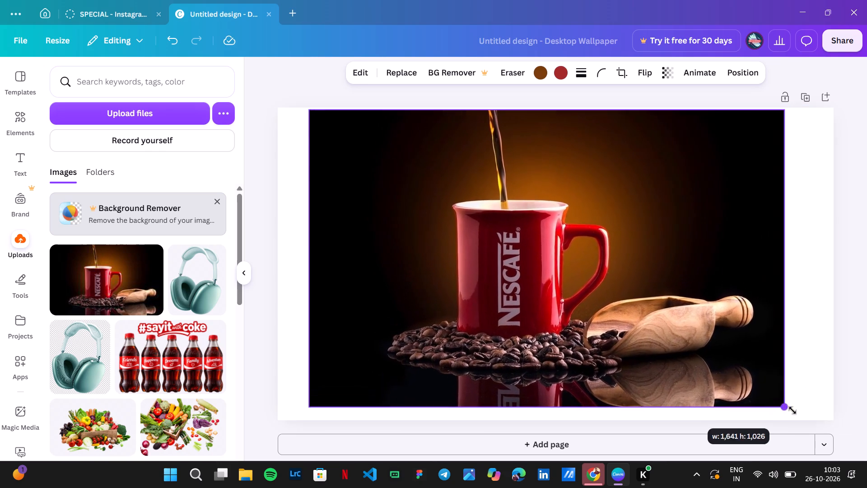
pyautogui.moveTo(792, 410); pyautogui.dragTo(840, 424)
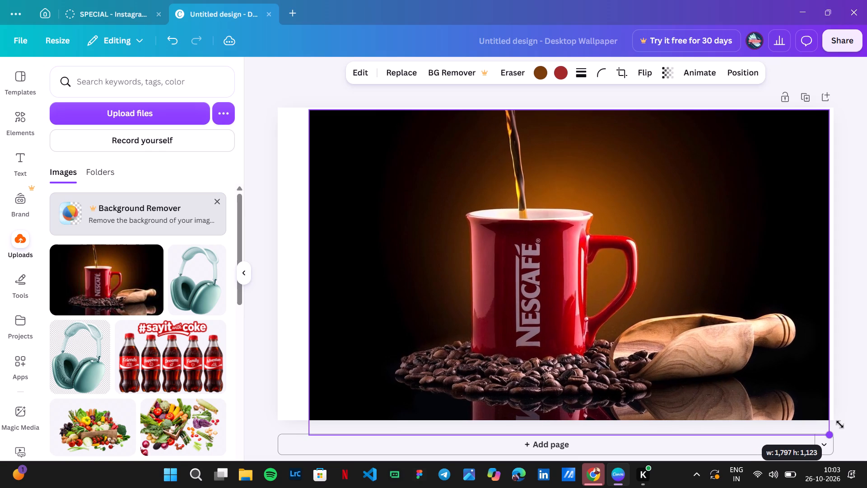
pyautogui.moveTo(840, 424); pyautogui.dragTo(844, 425)
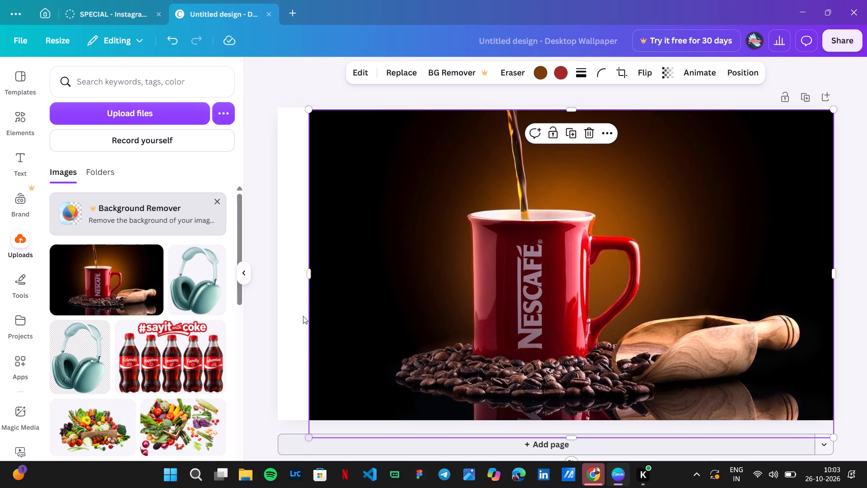
pyautogui.moveTo(311, 279); pyautogui.dragTo(288, 276)
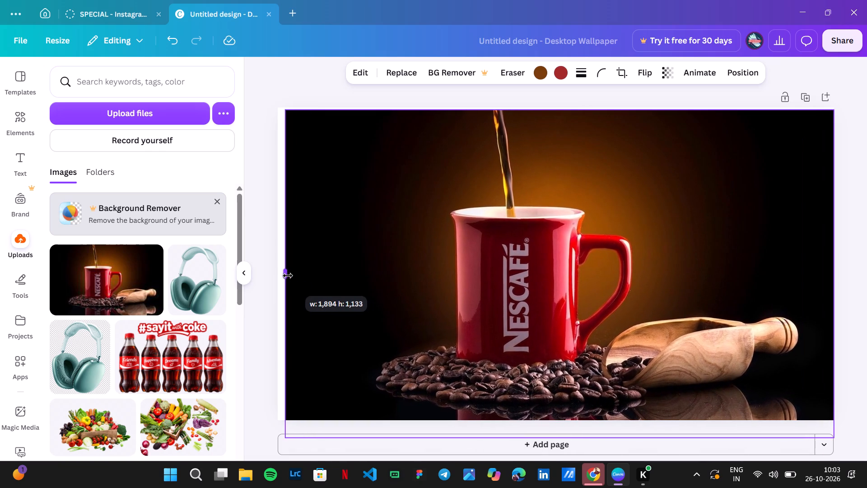
pyautogui.moveTo(288, 276); pyautogui.dragTo(347, 274)
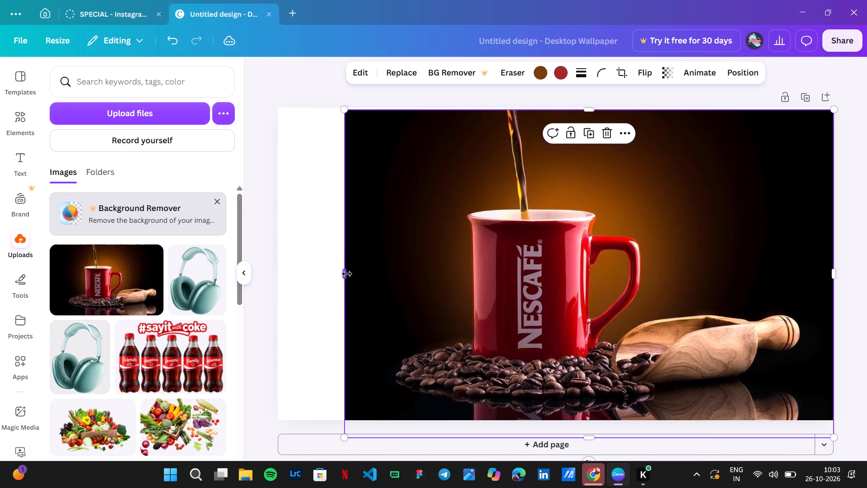
pyautogui.moveTo(345, 109); pyautogui.dragTo(289, 106)
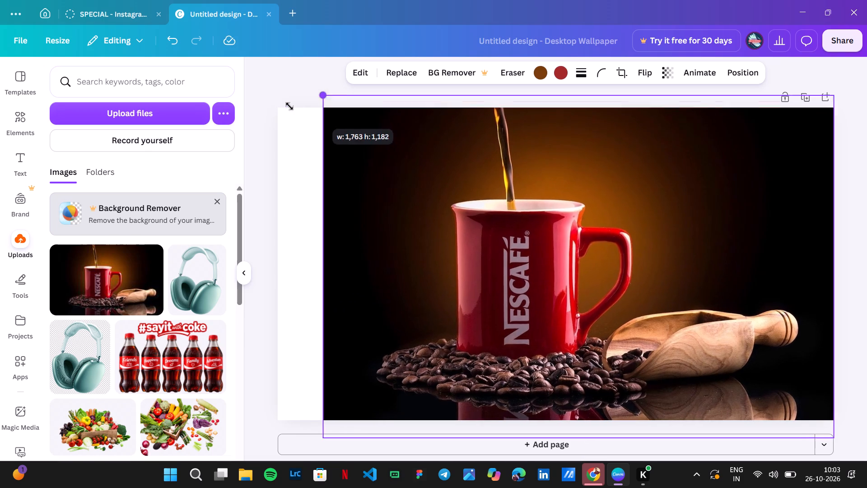
pyautogui.moveTo(289, 106); pyautogui.dragTo(244, 106)
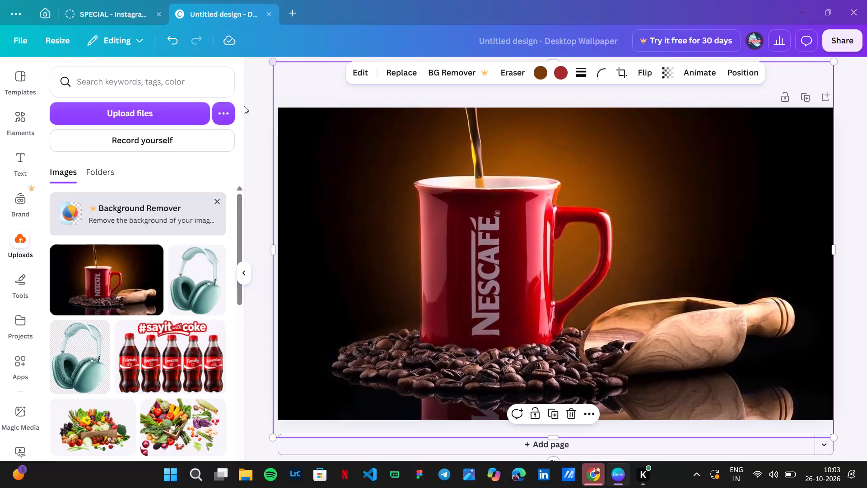
pyautogui.moveTo(364, 231); pyautogui.dragTo(369, 228)
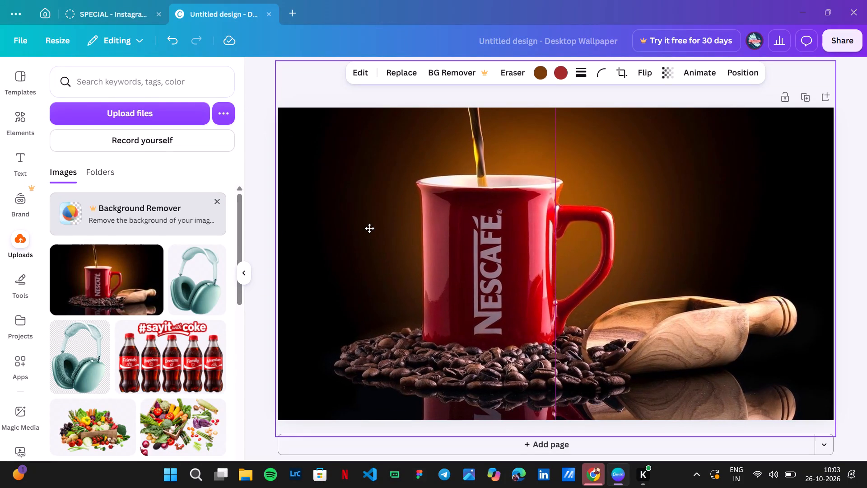
pyautogui.moveTo(369, 228); pyautogui.dragTo(376, 219)
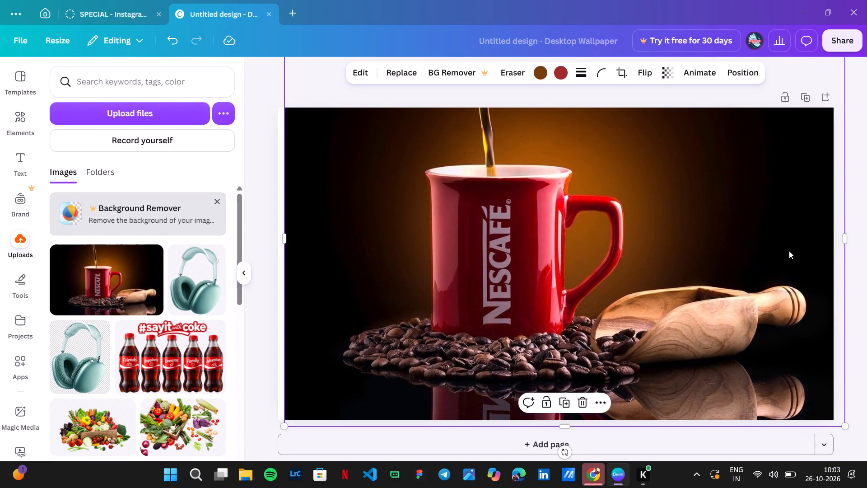
pyautogui.click(861, 210)
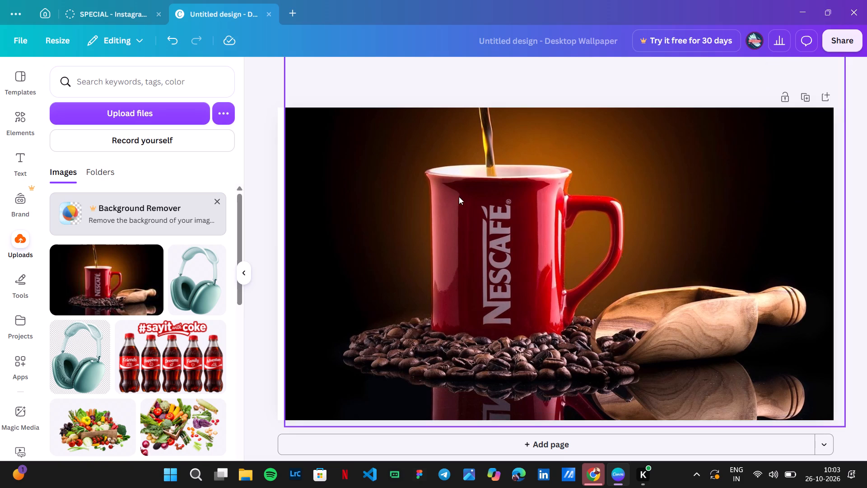
# Search the design elements for "coffee beans".
pyautogui.click(13, 127)
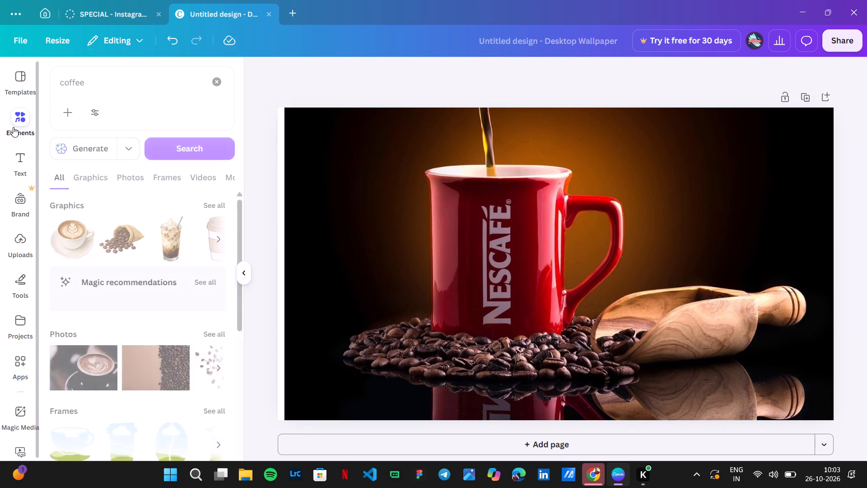
pyautogui.click(104, 81)
pyautogui.press('space')
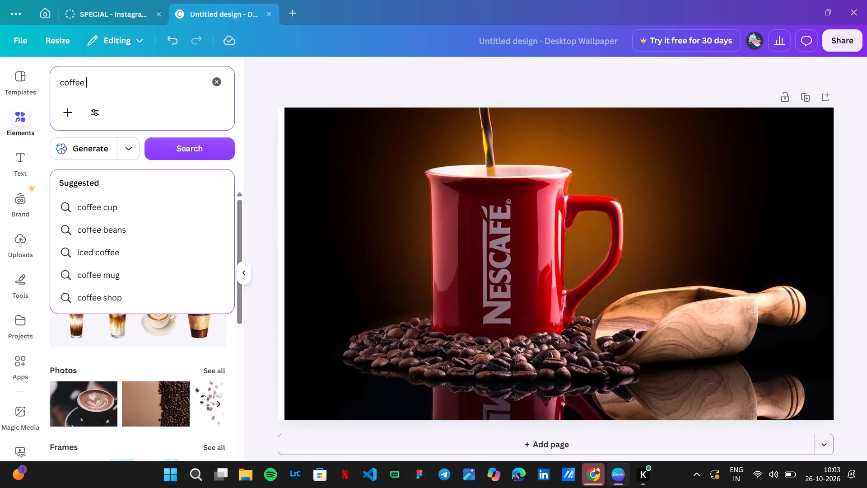
pyautogui.write('beans')
pyautogui.press('Return')
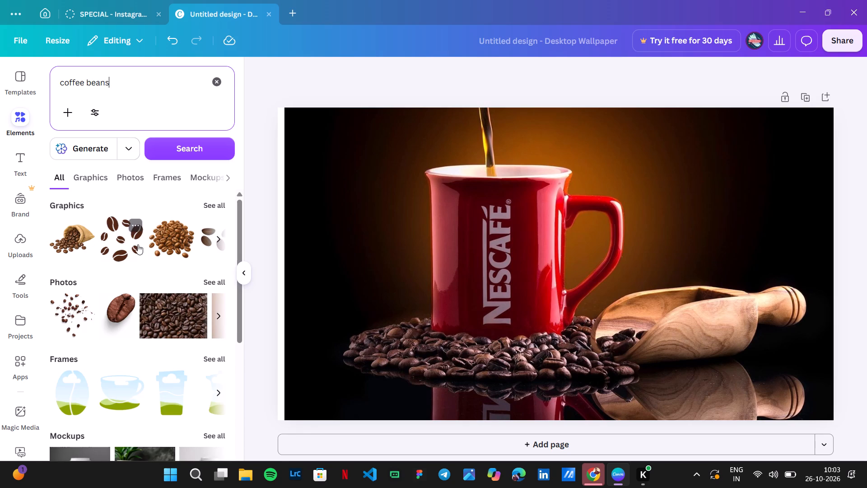
# Add the scattered coffee beans photo and place it over the mug's handle and the wooden scoop.
pyautogui.click(72, 308)
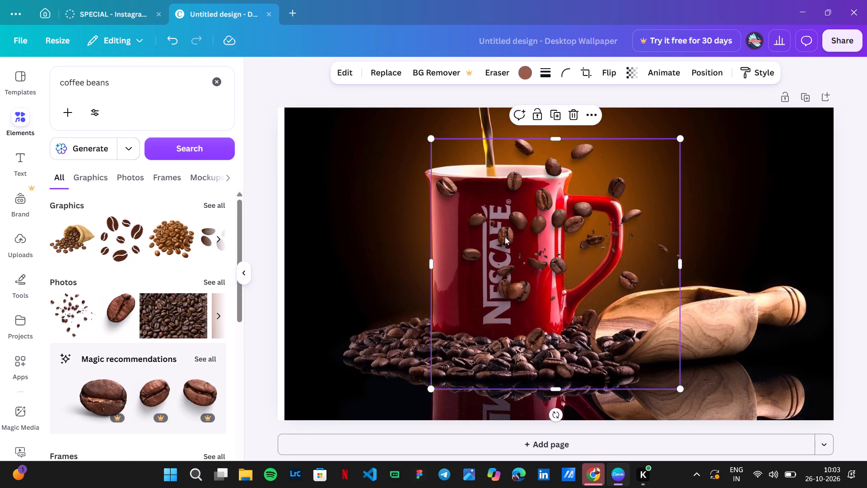
pyautogui.moveTo(503, 247); pyautogui.dragTo(661, 213)
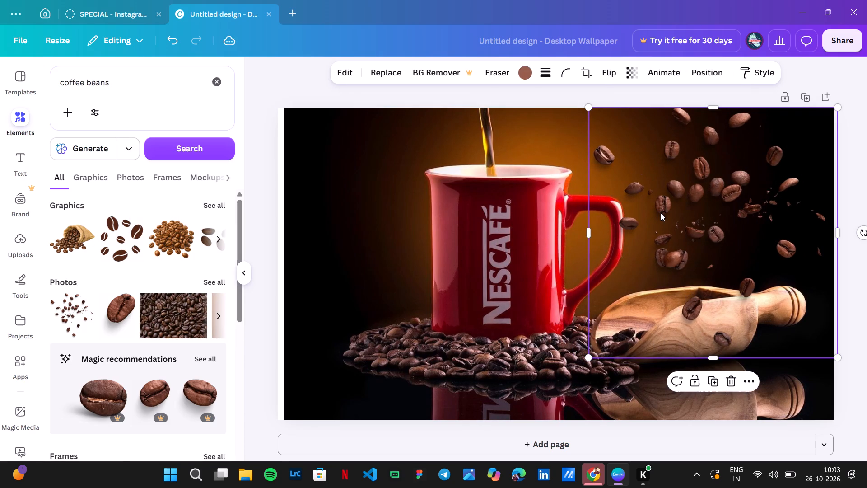
pyautogui.moveTo(689, 212); pyautogui.dragTo(633, 296)
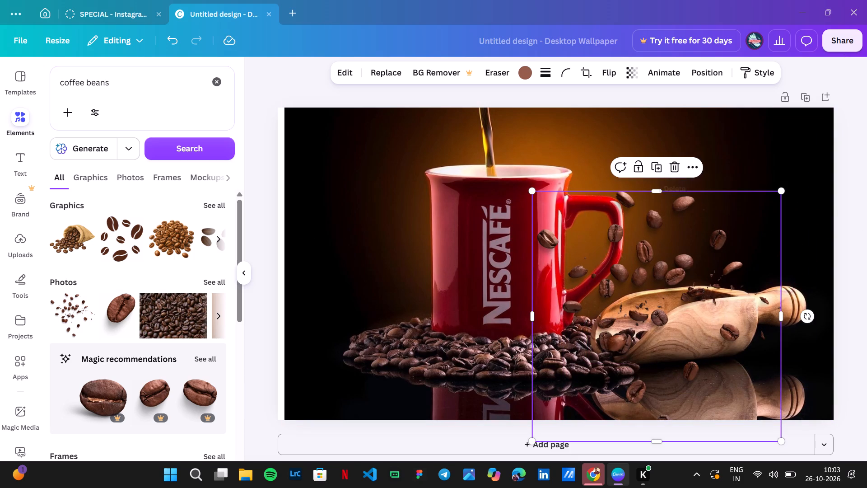
# Switch to Chrome and open Unsplash's Nescafe Pictures page from the "nescafe images" search results.
pyautogui.click(588, 475)
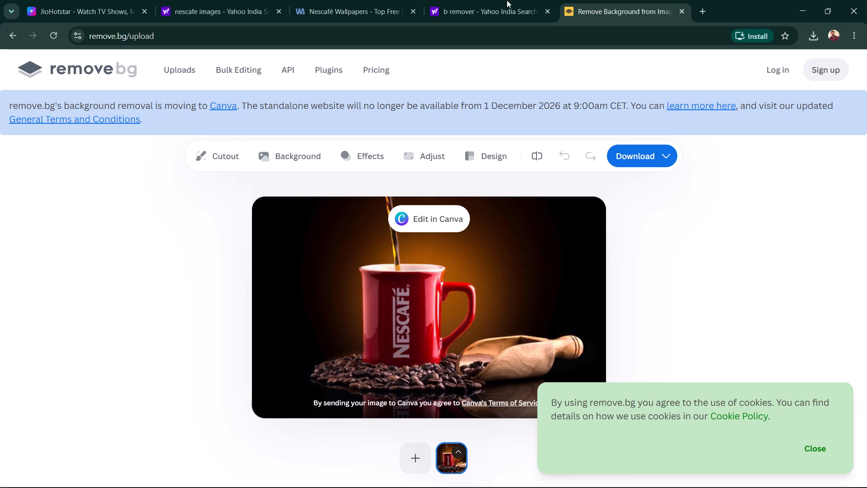
pyautogui.click(492, 8)
pyautogui.click(354, 11)
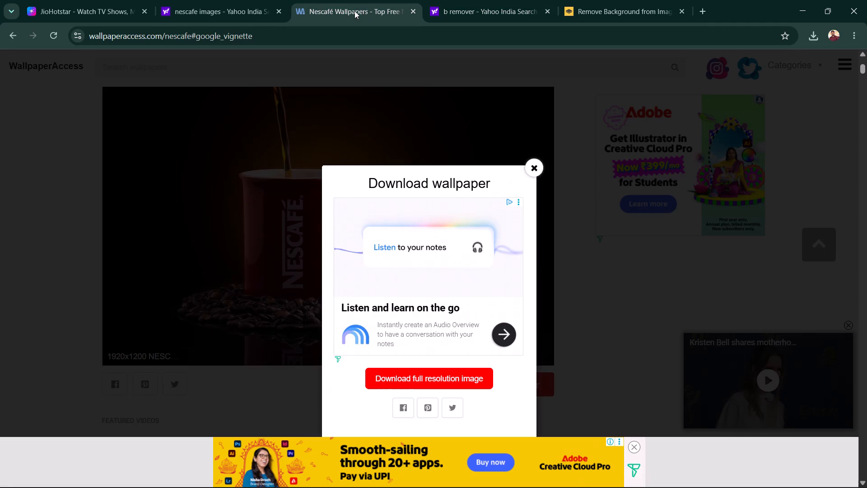
pyautogui.click(244, 2)
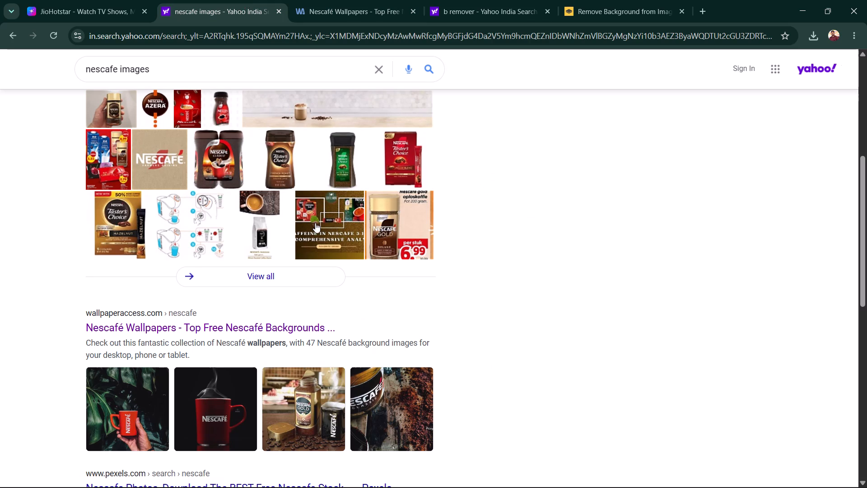
pyautogui.scroll(-5, 315, 223)
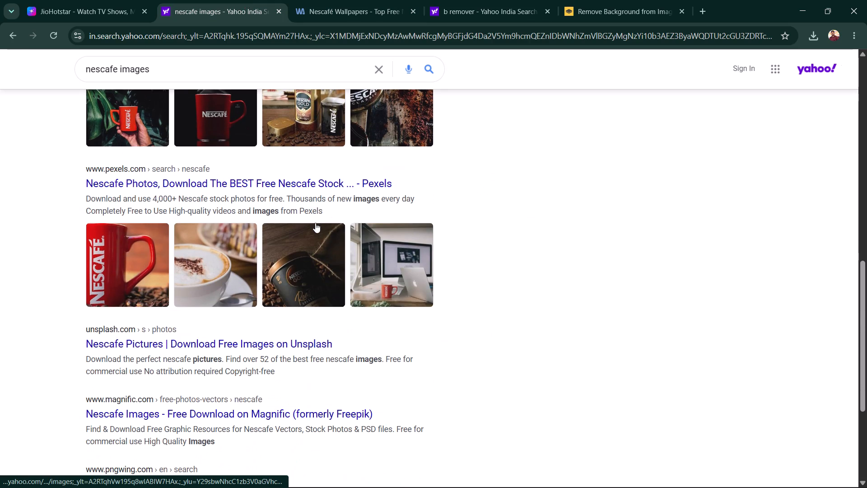
pyautogui.hscroll(1, 315, 223)
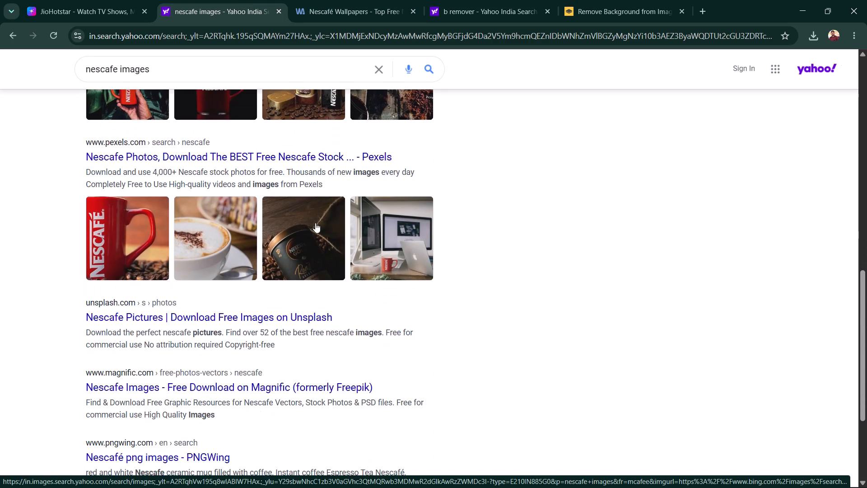
pyautogui.scroll(-1, 315, 223)
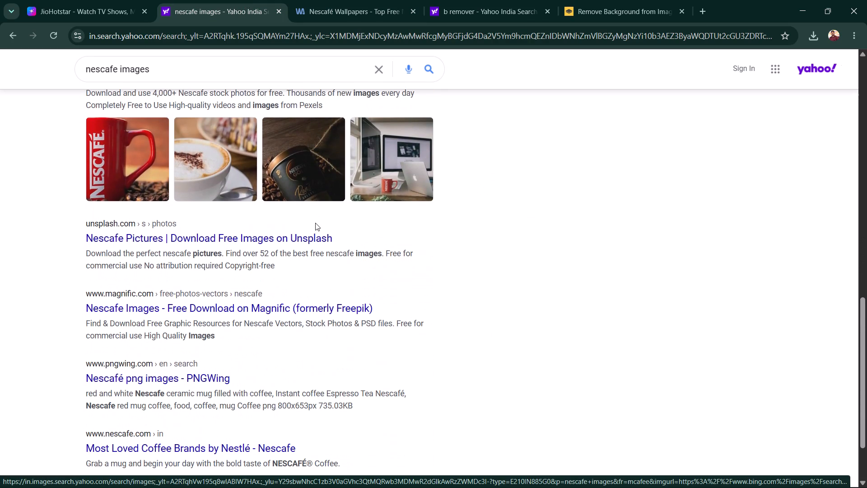
pyautogui.click(233, 240)
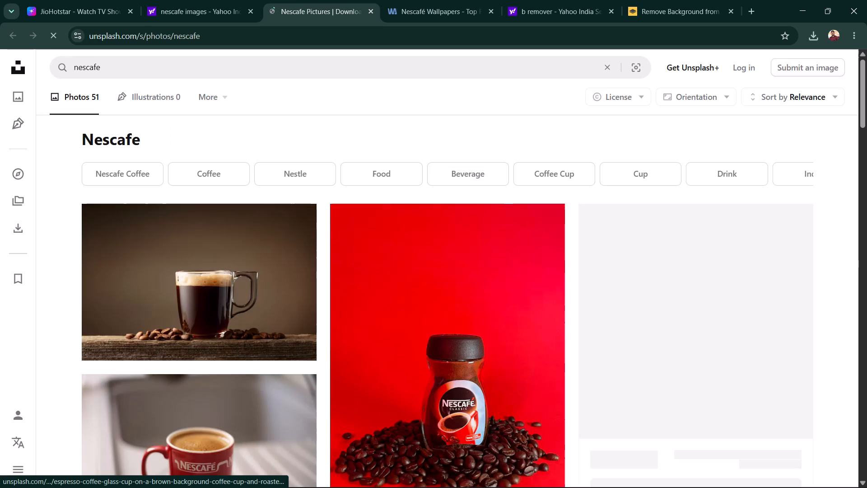
# Browse the Unsplash Nescafe photos for another mug picture suited to the wallpaper.
pyautogui.scroll(-1, 233, 240)
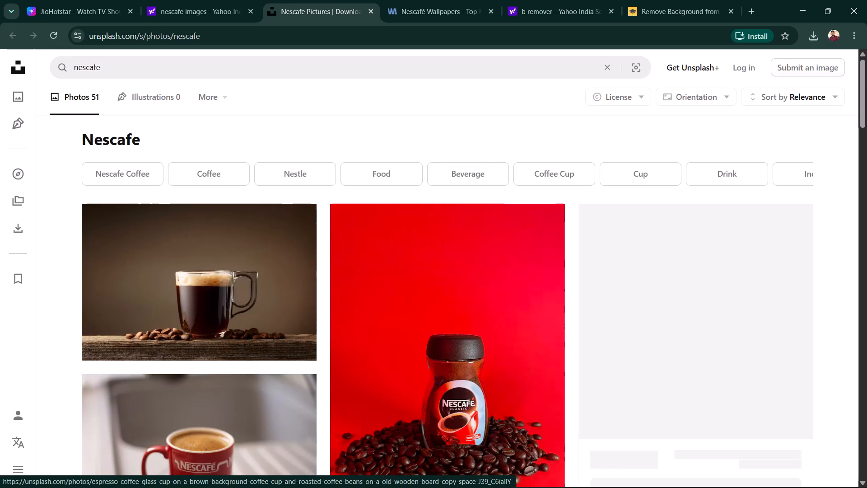
pyautogui.scroll(-1, 233, 240)
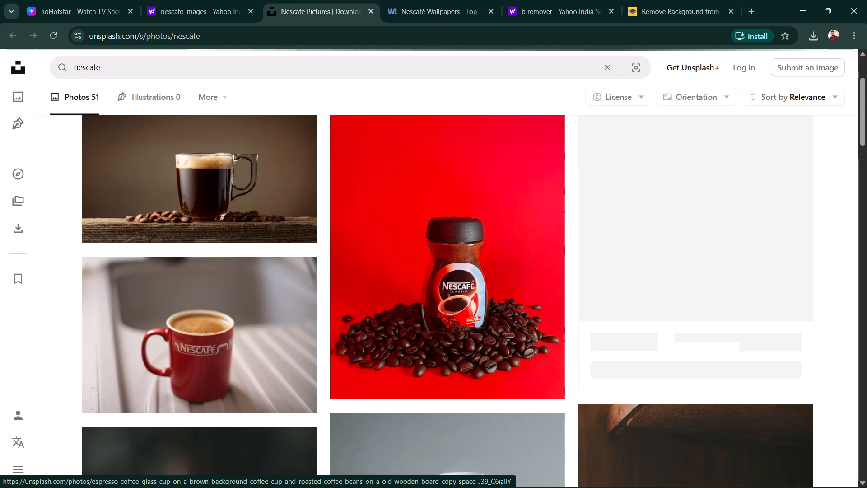
pyautogui.scroll(-4, 340, 284)
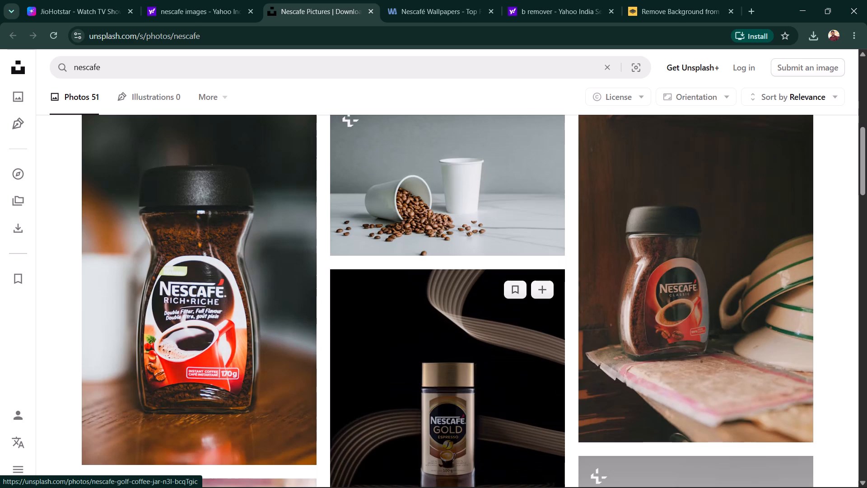
pyautogui.scroll(-3, 340, 284)
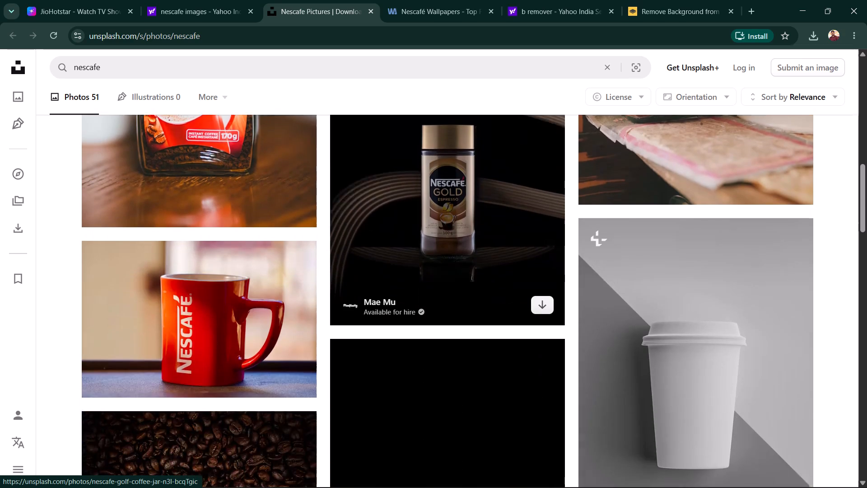
pyautogui.scroll(-1, 340, 284)
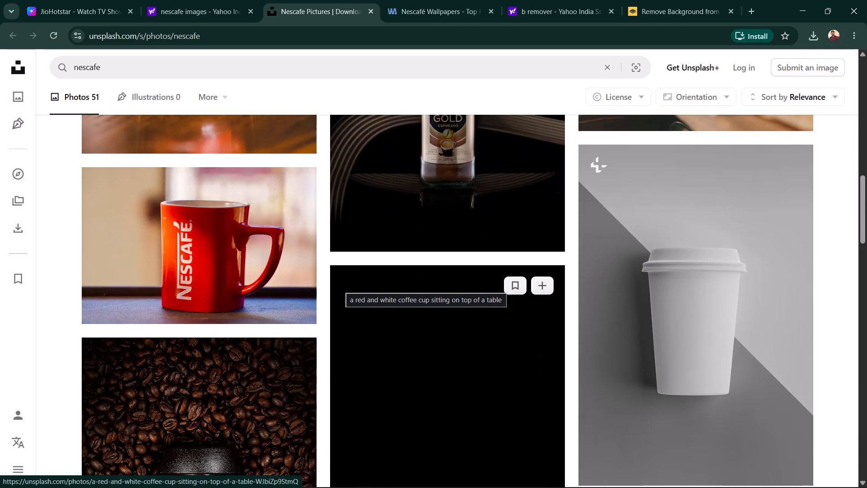
pyautogui.scroll(-2, 340, 284)
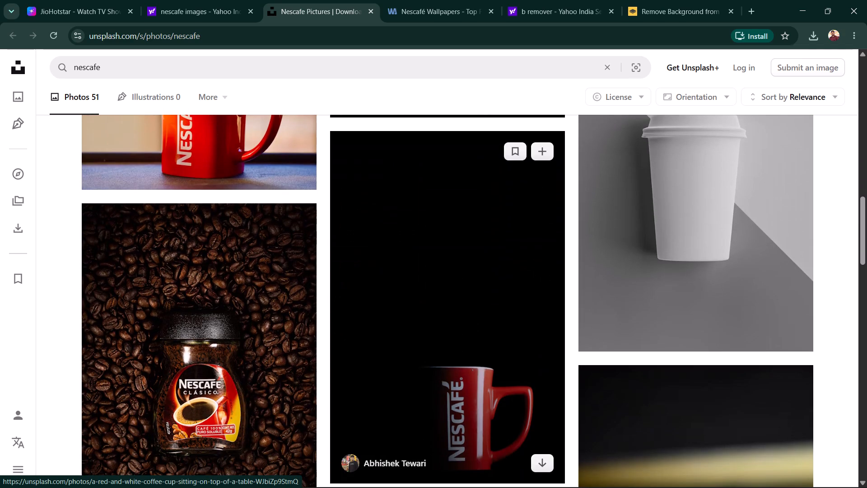
pyautogui.hscroll(1, 340, 284)
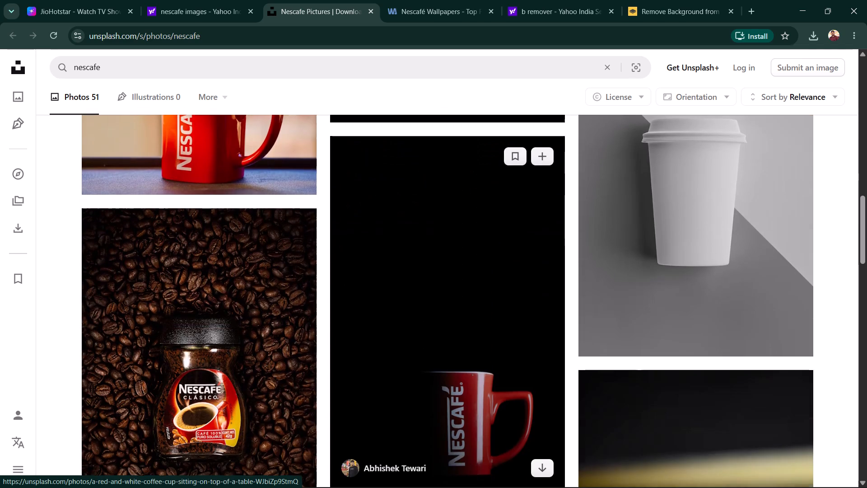
pyautogui.hscroll(1, 340, 284)
pyautogui.scroll(-2, 340, 284)
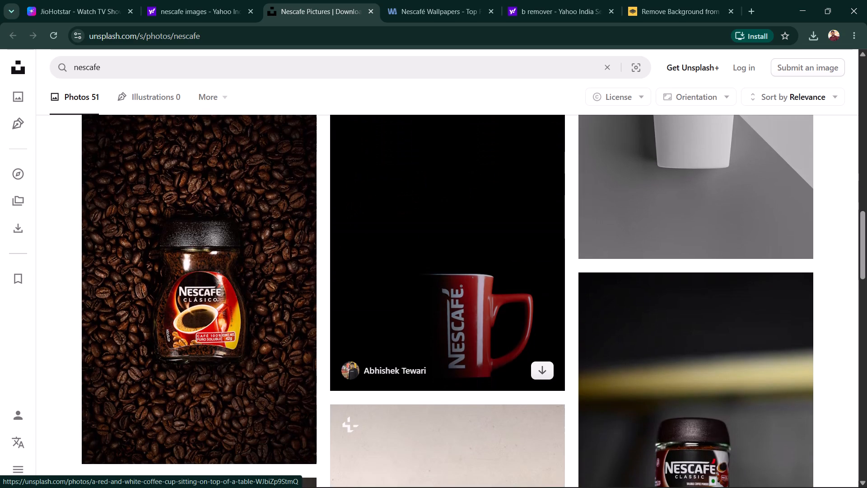
pyautogui.scroll(-5, 340, 284)
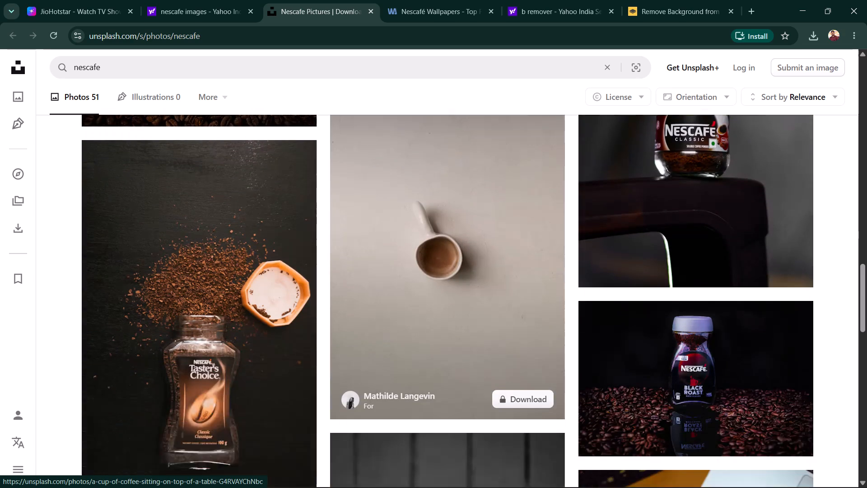
pyautogui.scroll(-4, 340, 284)
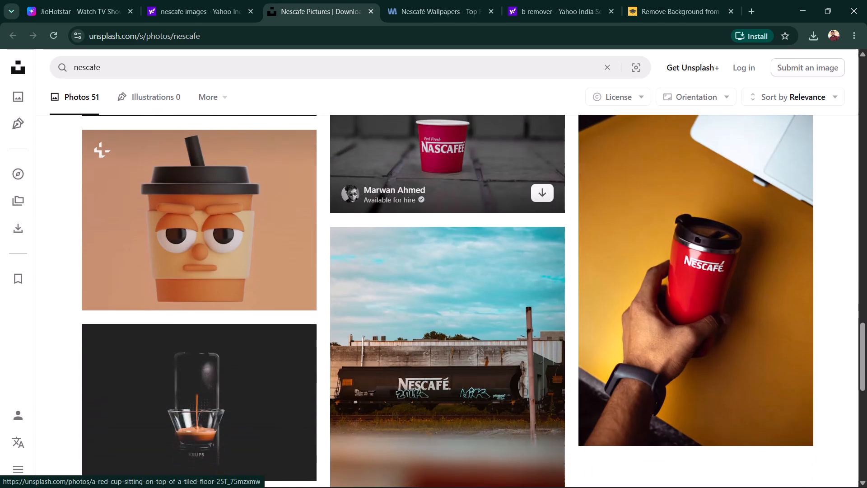
pyautogui.scroll(-9, 340, 284)
# Open the photo of the red Nescafé mug on a table with a blurred light background and download it for free.
pyautogui.scroll(2, 340, 284)
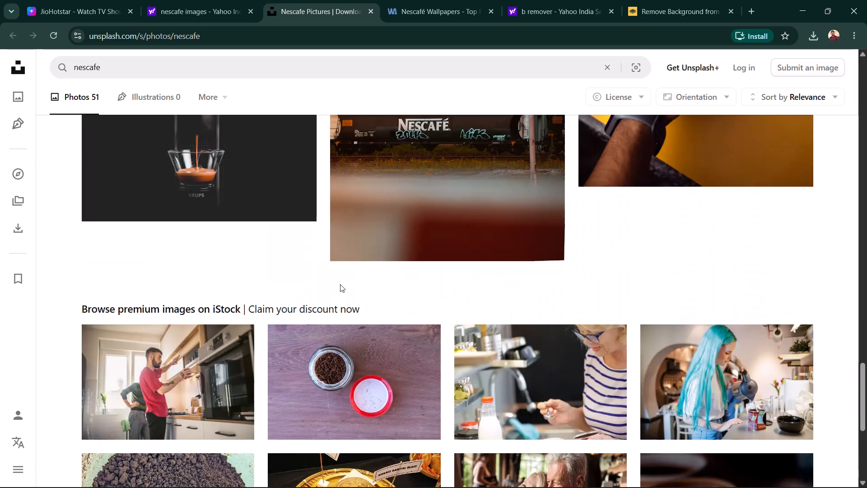
pyautogui.scroll(15, 340, 284)
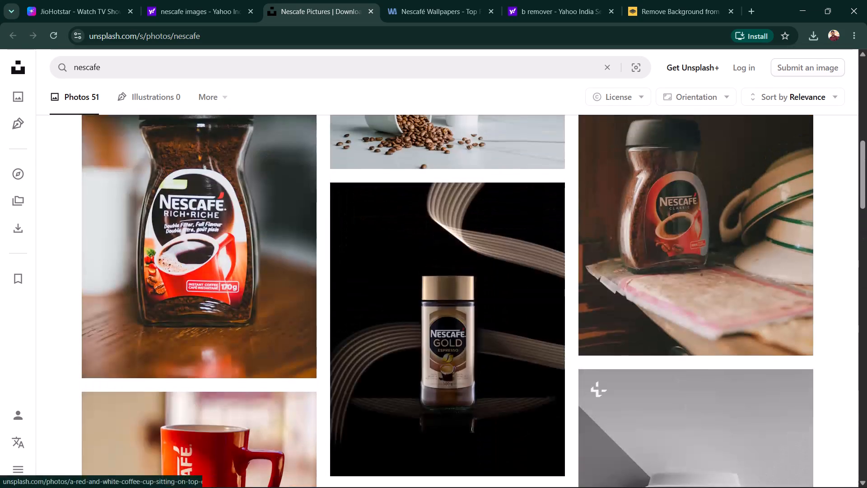
pyautogui.scroll(-2, 340, 284)
pyautogui.click(208, 226)
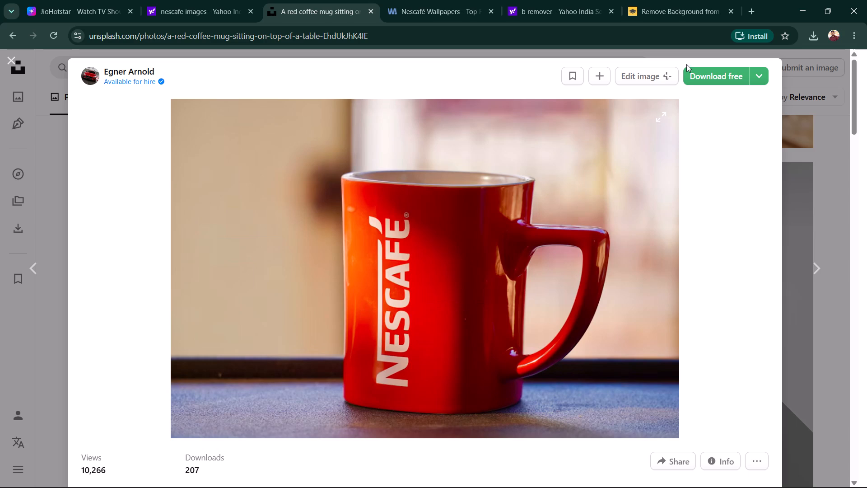
pyautogui.click(724, 74)
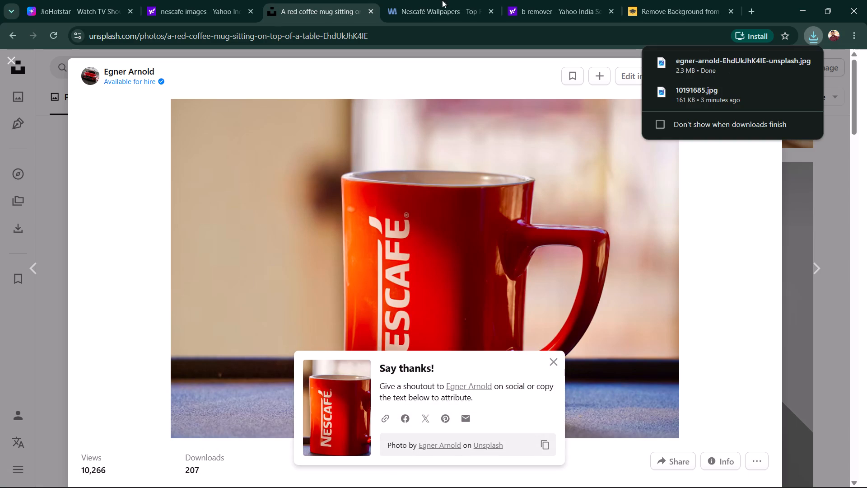
# Open remove.bg from the "b remover" search results and upload the newly downloaded Unsplash red mug photo from Downloads.
pyautogui.click(538, 2)
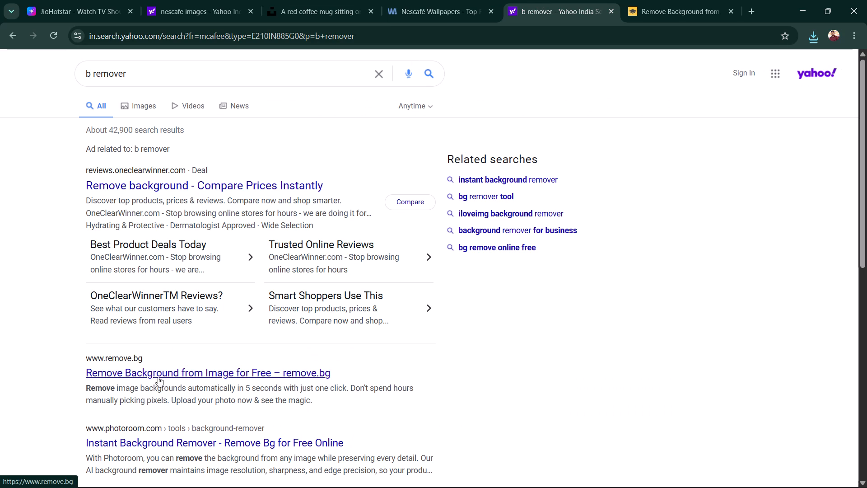
pyautogui.click(154, 370)
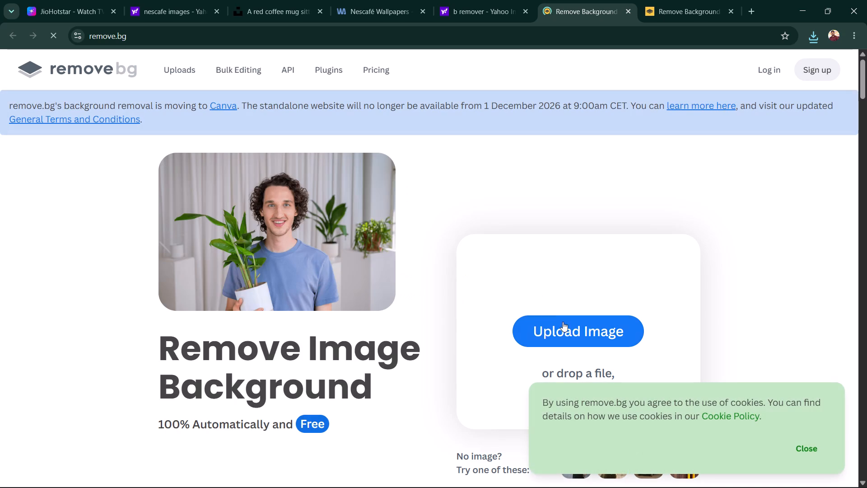
pyautogui.click(563, 324)
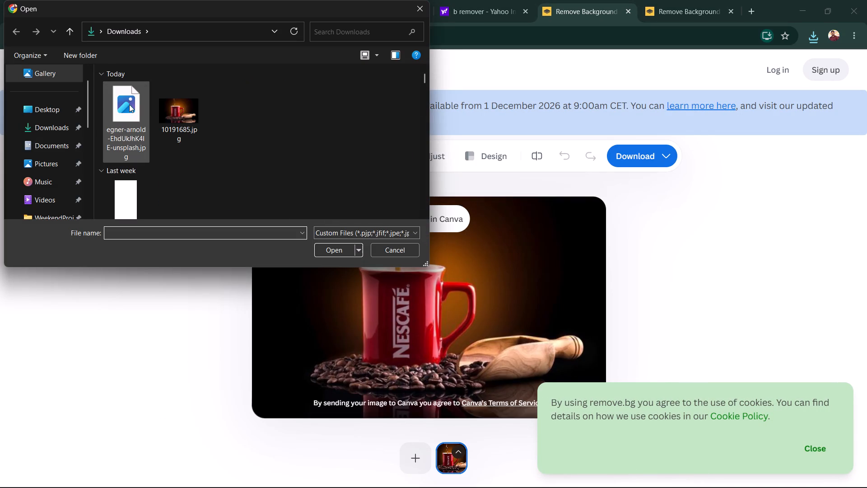
pyautogui.click(129, 104)
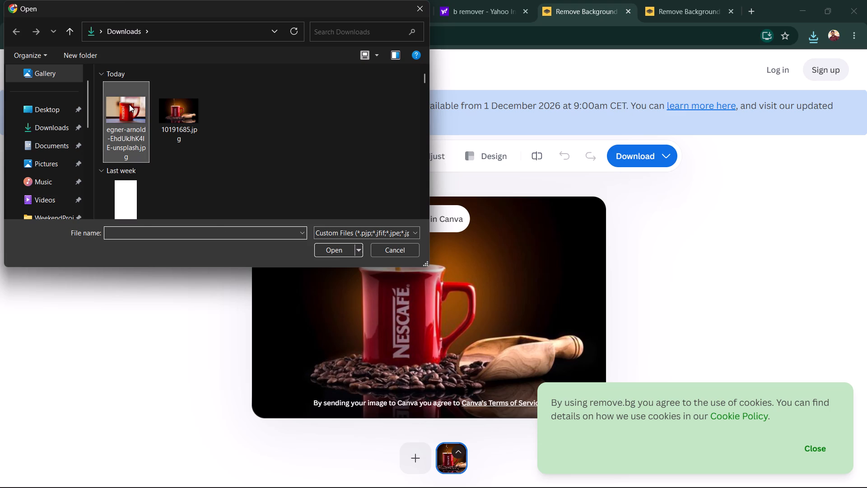
pyautogui.click(336, 253)
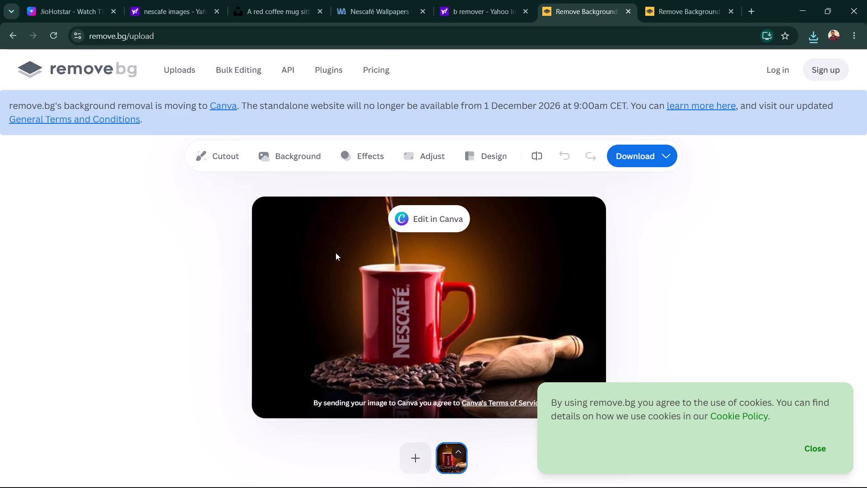
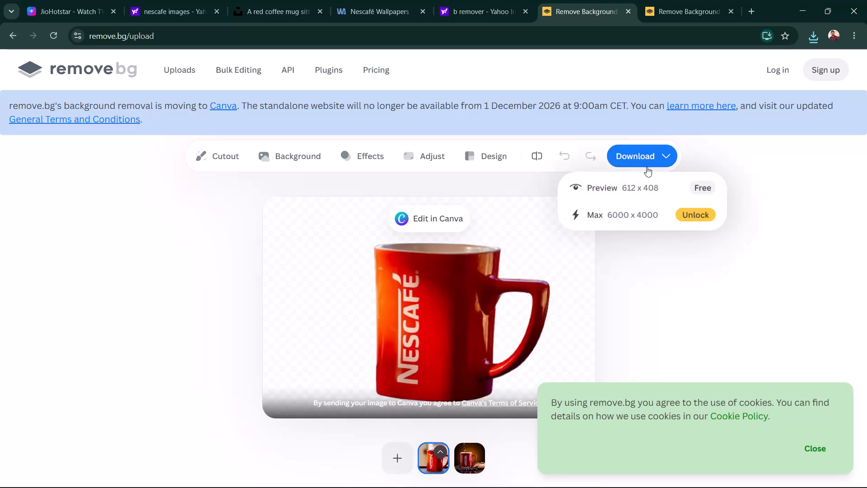
# Download the free 612 x 408 preview of the red mug cutout.
pyautogui.click(643, 189)
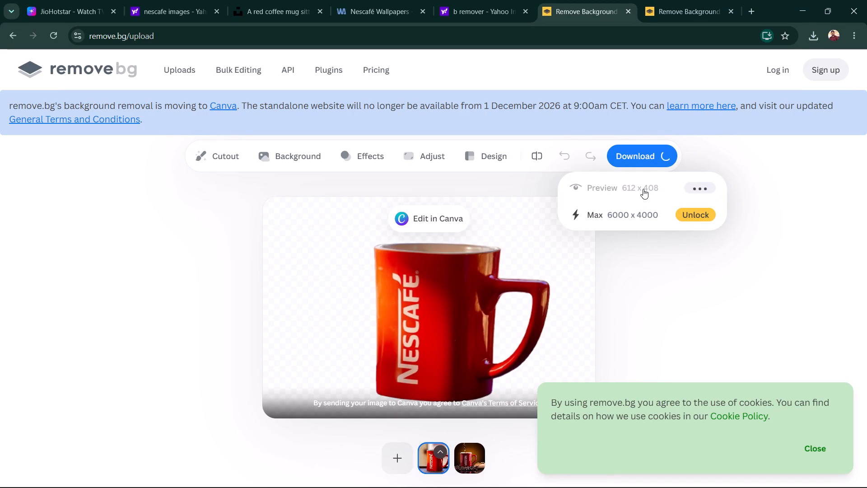
# Switch to Canva and delete the dark Nescafé mug photo behind the coffee beans from the wallpaper.
pyautogui.click(802, 6)
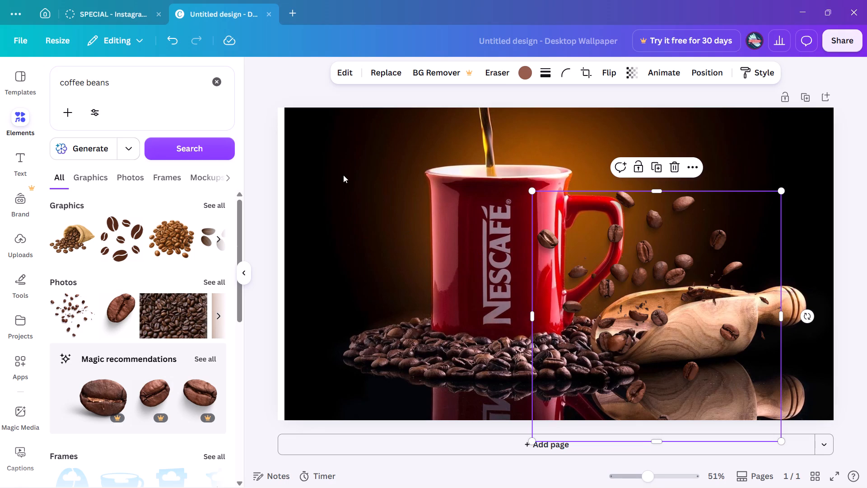
pyautogui.click(433, 193)
pyautogui.click(458, 229)
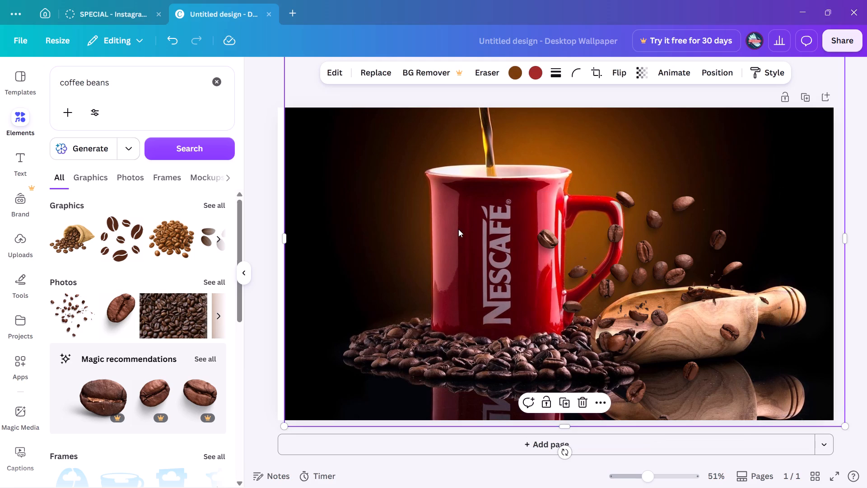
pyautogui.click(516, 201)
pyautogui.press('Delete')
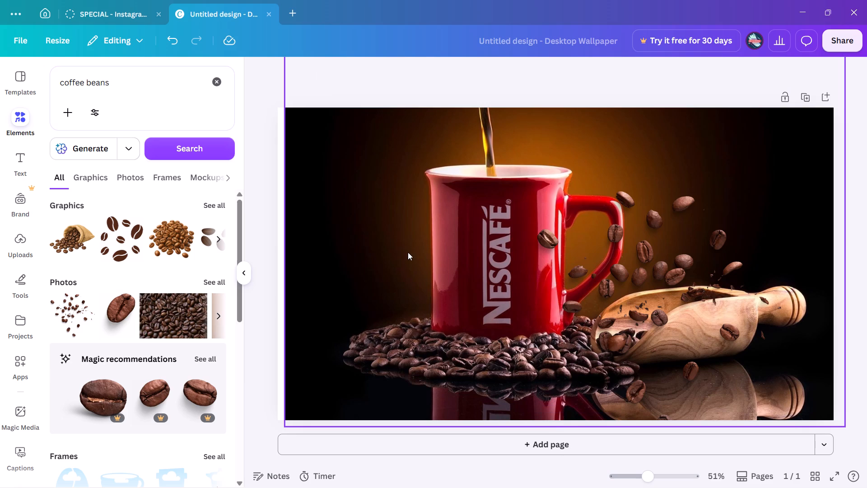
pyautogui.press('Delete')
pyautogui.moveTo(385, 131); pyautogui.dragTo(404, 262)
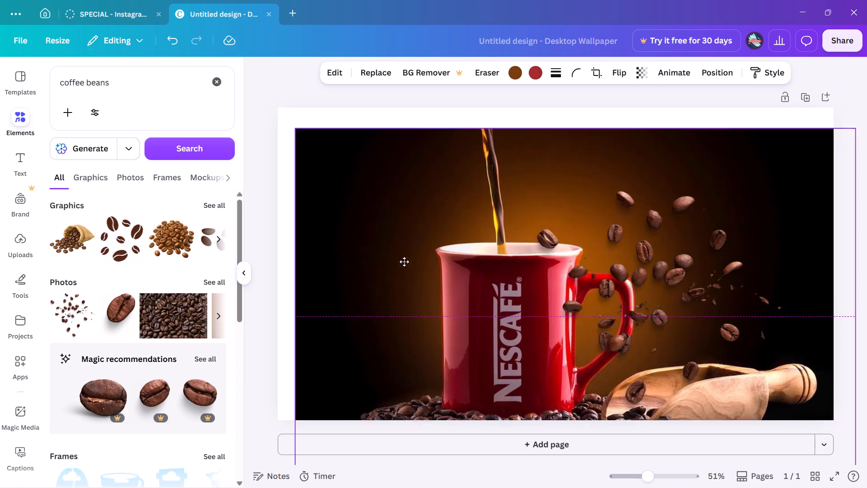
pyautogui.moveTo(404, 262); pyautogui.dragTo(403, 261)
pyautogui.click(601, 155)
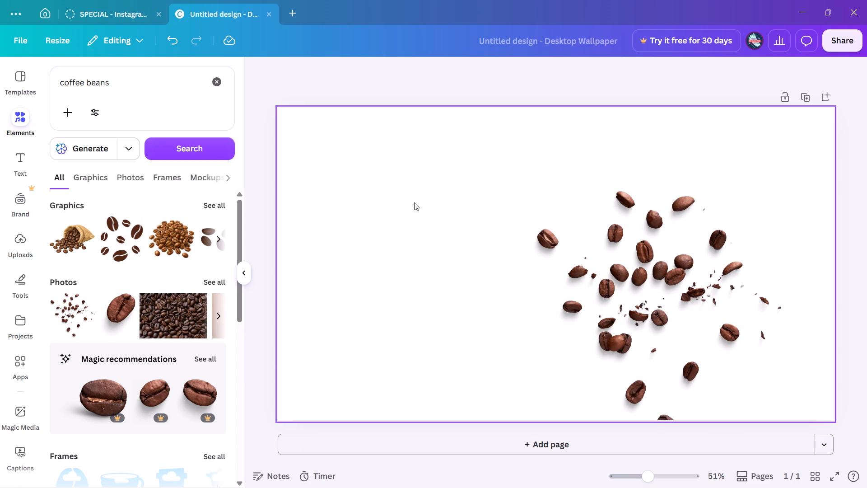
# Upload the red mug's removebg-preview PNG from the Downloads folder to the design's uploads.
pyautogui.click(26, 249)
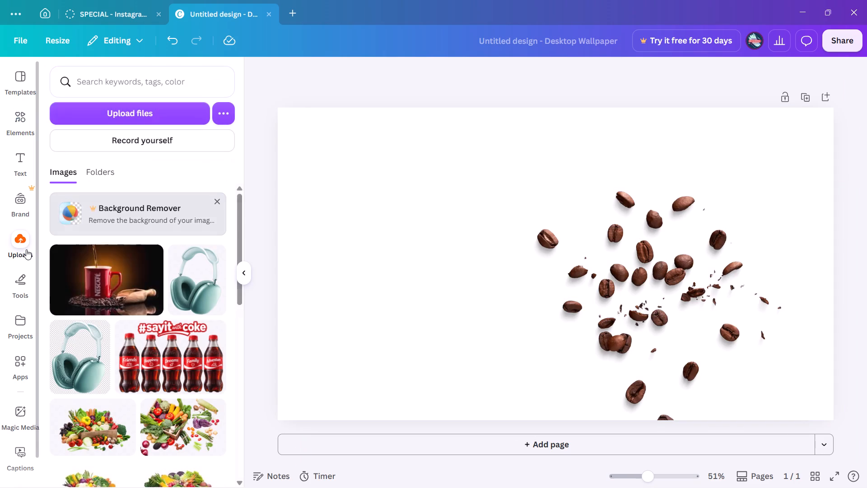
pyautogui.click(128, 115)
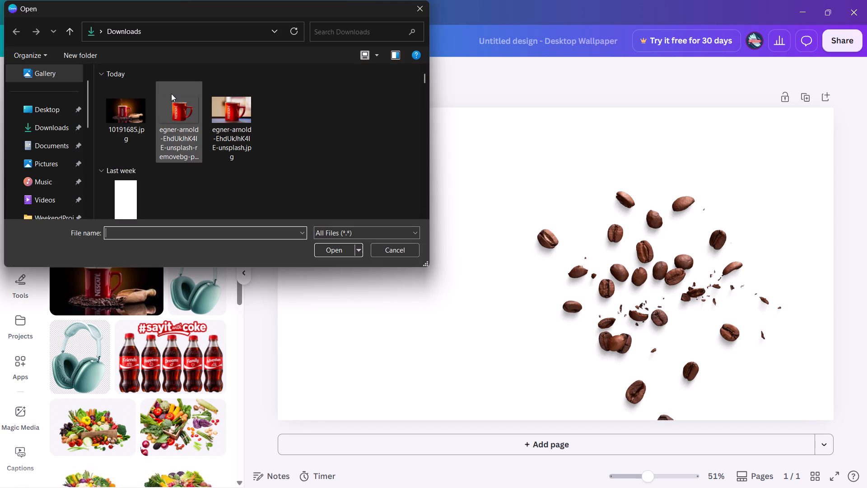
pyautogui.click(172, 117)
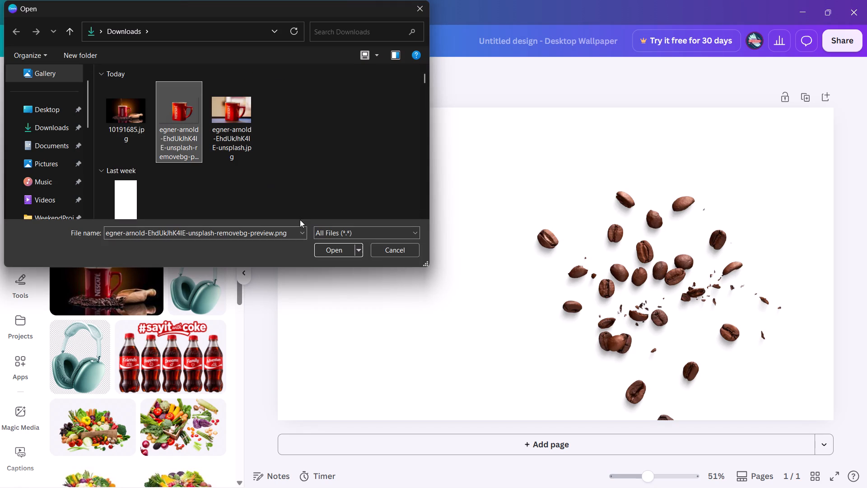
pyautogui.click(326, 249)
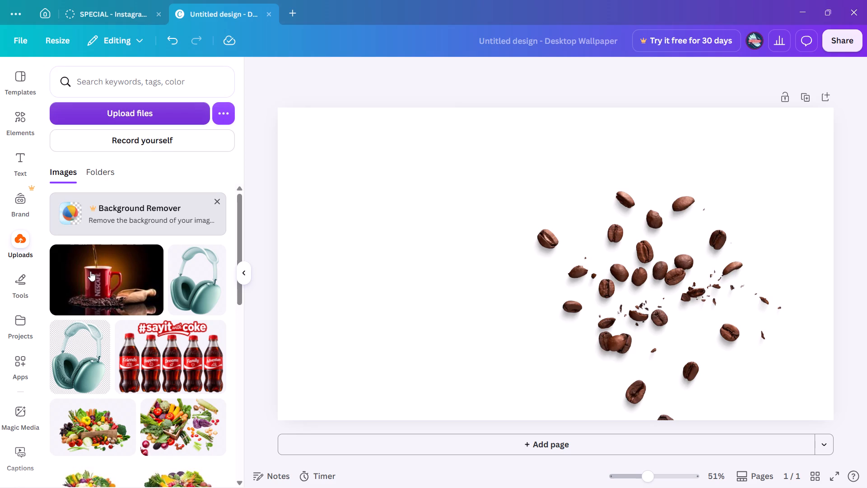
pyautogui.scroll(4, 90, 271)
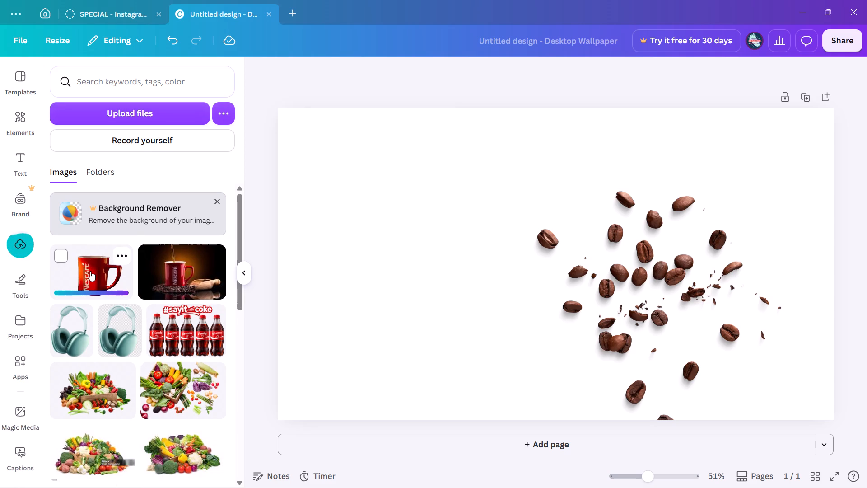
# Add the uploaded red mug cutout to the page and position it near the centre.
pyautogui.click(90, 271)
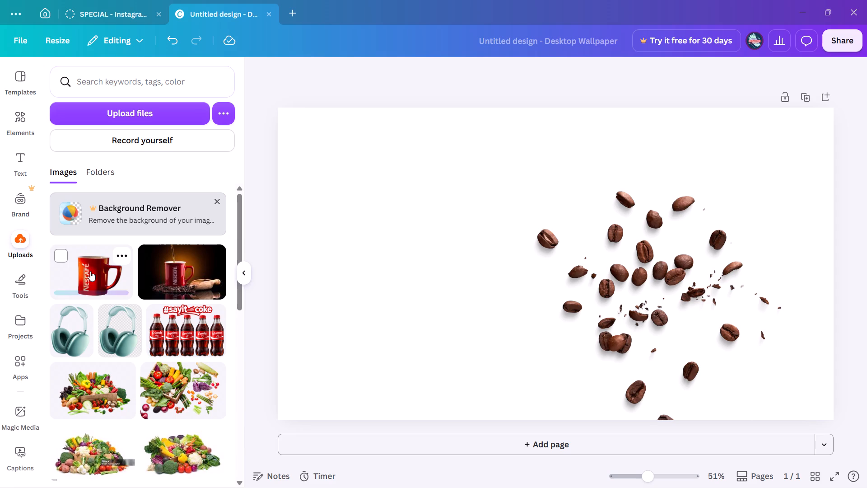
pyautogui.moveTo(555, 268); pyautogui.dragTo(510, 255)
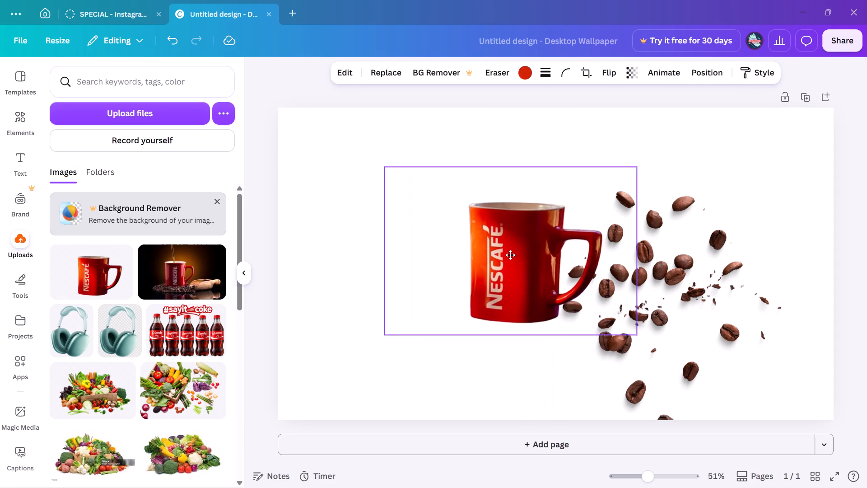
pyautogui.moveTo(510, 255); pyautogui.dragTo(521, 258)
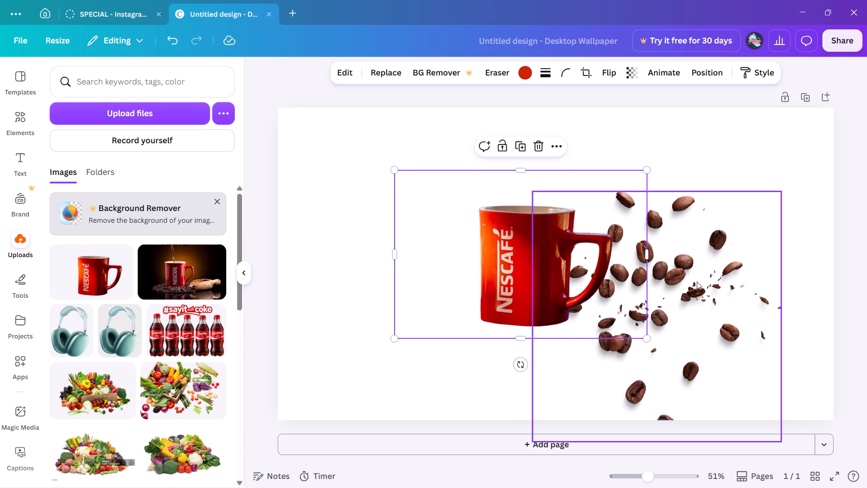
# Move the scattered coffee beans to the page's upper-right corner, aligned with its top edge.
pyautogui.moveTo(667, 286); pyautogui.dragTo(730, 207)
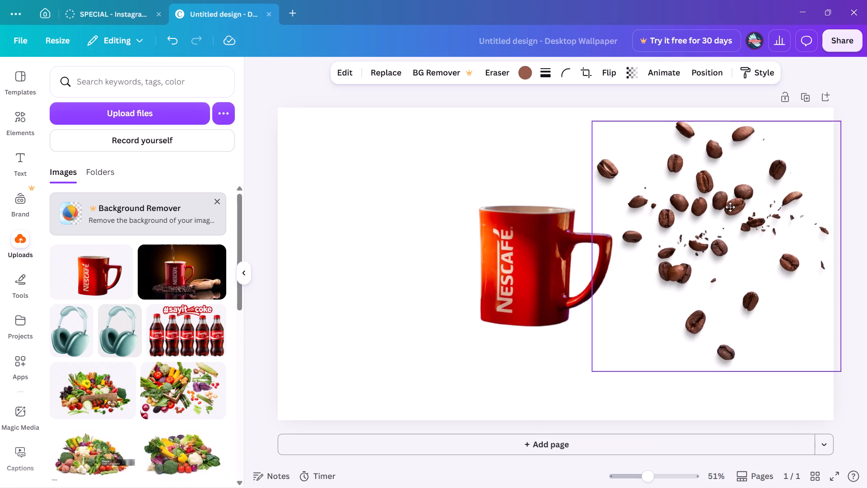
pyautogui.moveTo(730, 207); pyautogui.dragTo(738, 200)
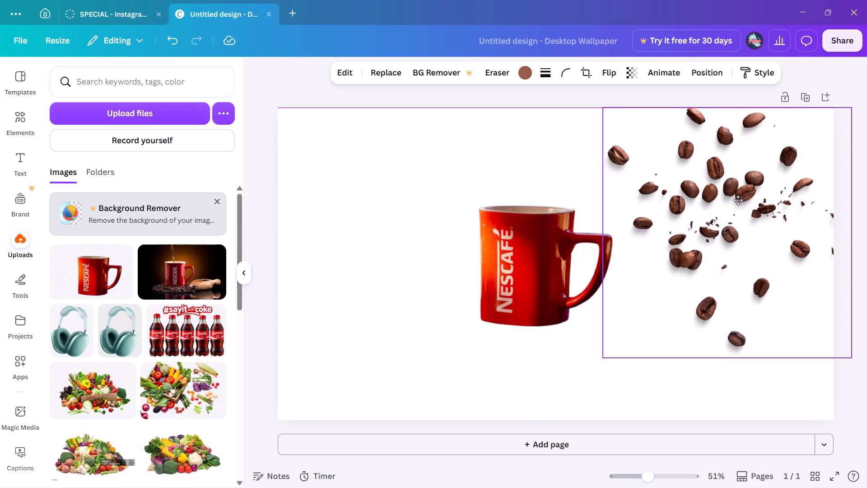
pyautogui.moveTo(738, 200); pyautogui.dragTo(738, 204)
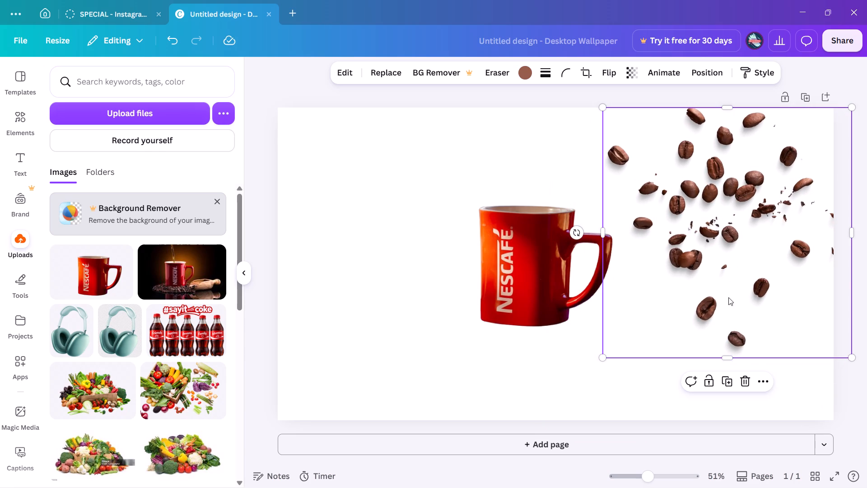
# Duplicate the scattered coffee beans and place the copy over the mug, level with the original beans.
pyautogui.click(727, 383)
pyautogui.moveTo(739, 286); pyautogui.dragTo(602, 324)
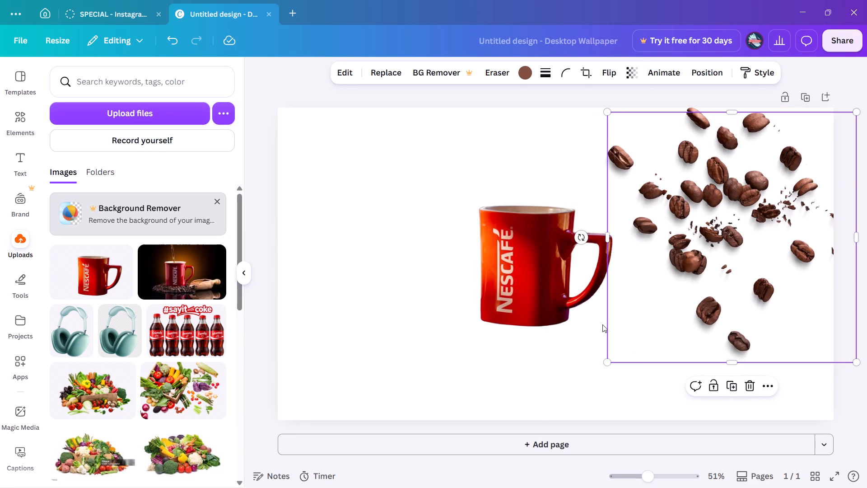
pyautogui.moveTo(602, 324); pyautogui.dragTo(536, 284)
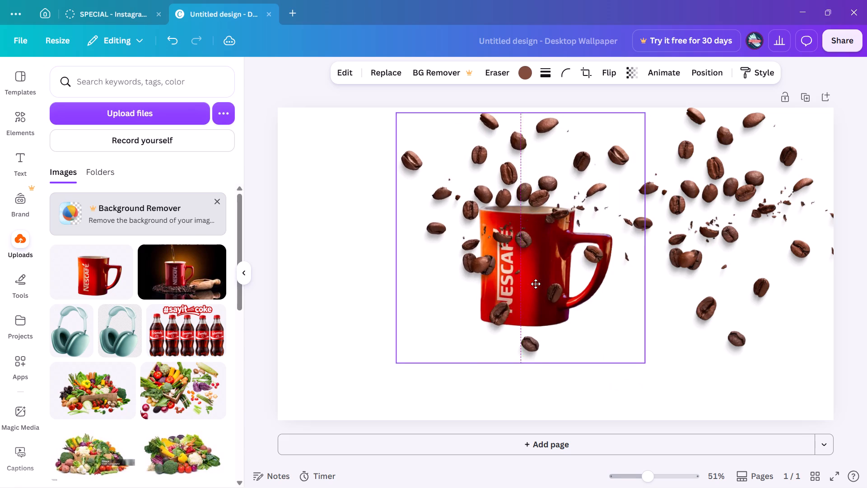
pyautogui.moveTo(536, 284); pyautogui.dragTo(537, 283)
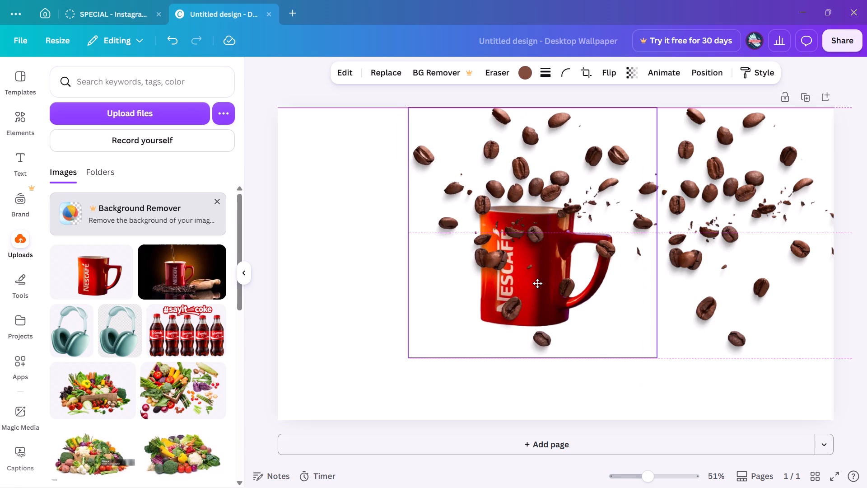
pyautogui.moveTo(537, 283); pyautogui.dragTo(531, 283)
# Send the middle coffee bean copy backward so it sits behind the red mug.
pyautogui.rightClick(531, 283)
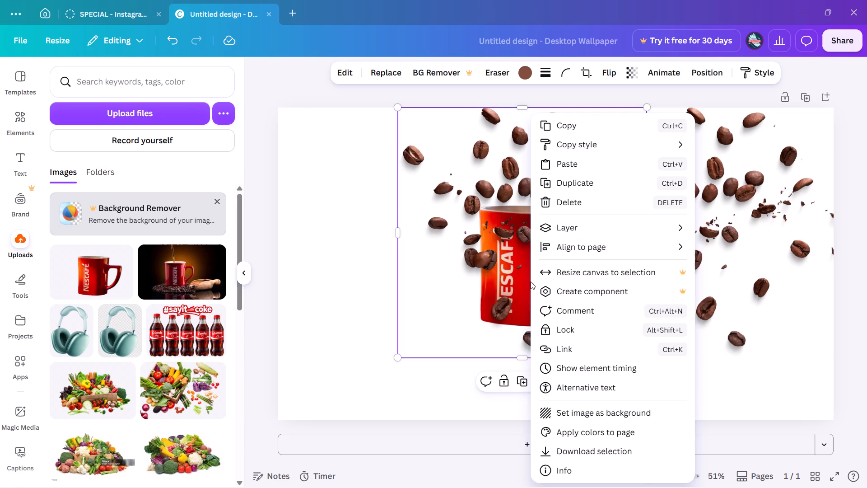
pyautogui.click(564, 235)
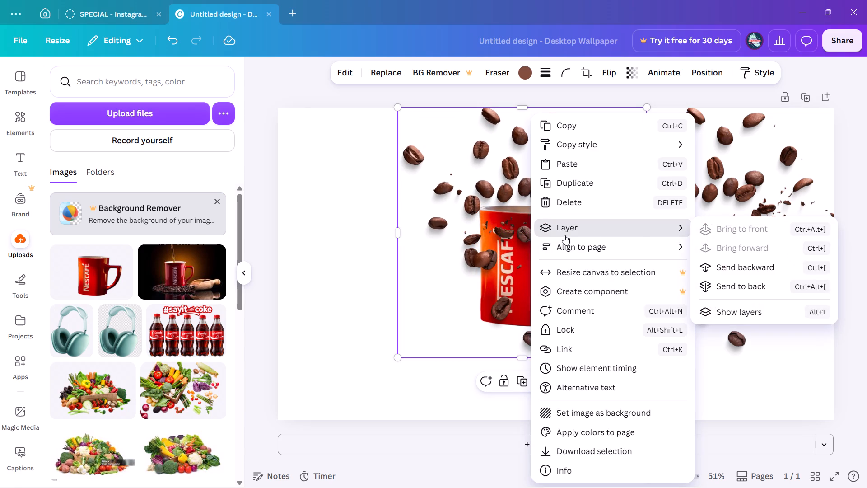
pyautogui.click(706, 265)
pyautogui.rightClick(591, 189)
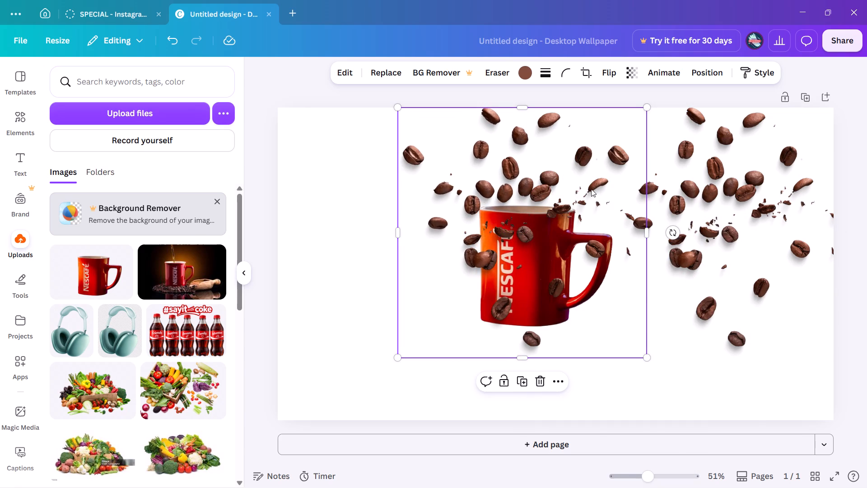
pyautogui.click(644, 227)
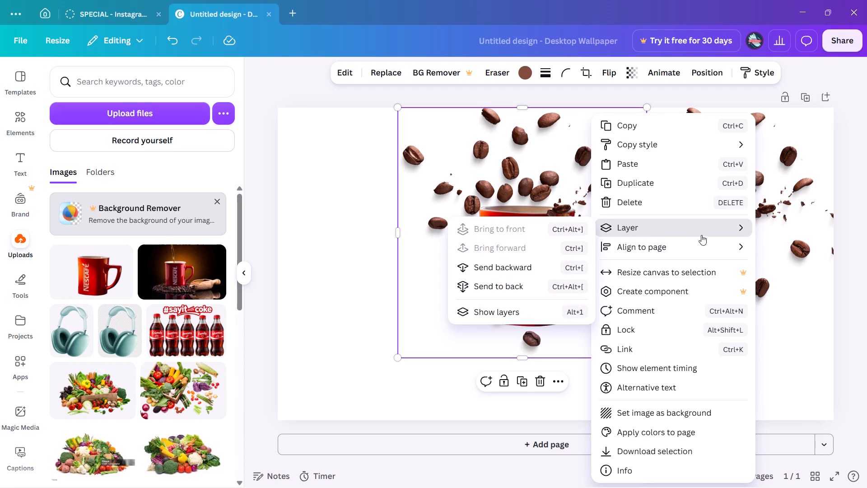
pyautogui.click(557, 264)
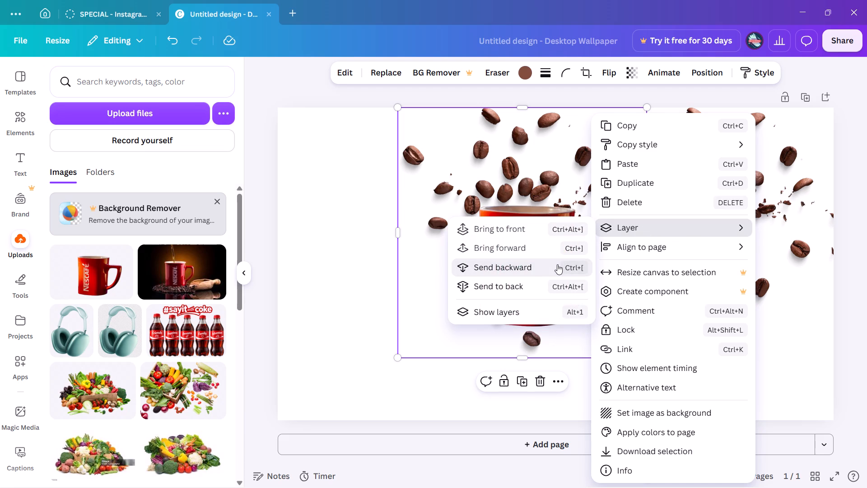
pyautogui.click(363, 296)
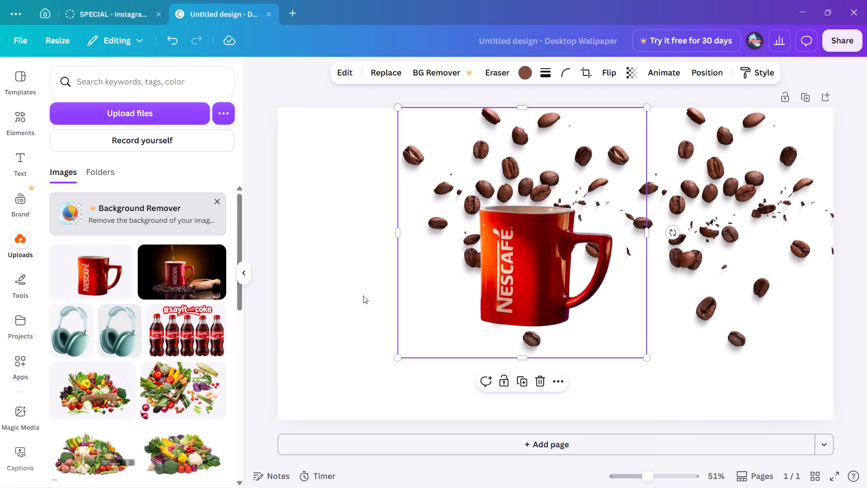
# Duplicate the middle coffee beans and place the copy at the page's upper left, level with the others.
pyautogui.click(462, 211)
pyautogui.click(443, 125)
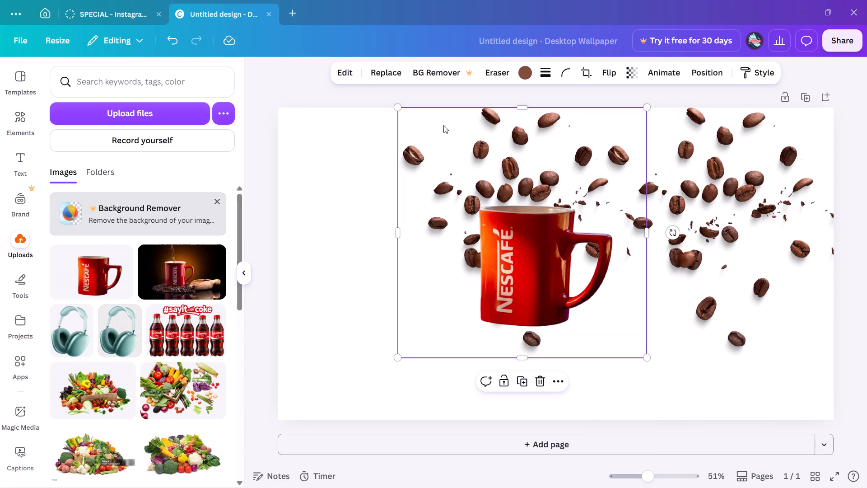
pyautogui.click(521, 380)
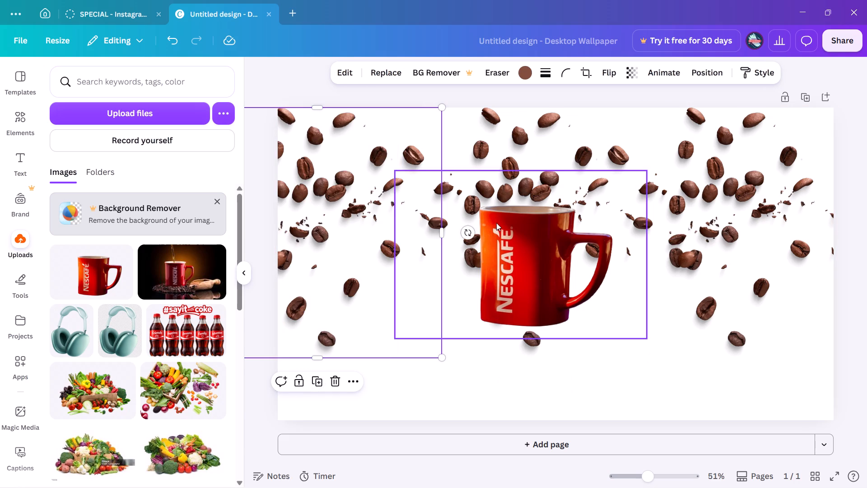
# Duplicate the upper-left coffee beans and place the copy at the page's lower left, partly below the bottom edge.
pyautogui.rightClick(372, 232)
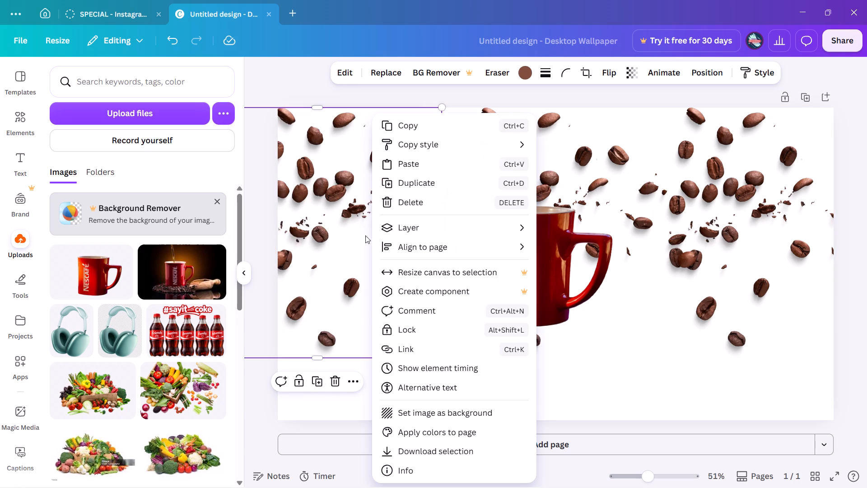
pyautogui.click(319, 381)
pyautogui.click(319, 381)
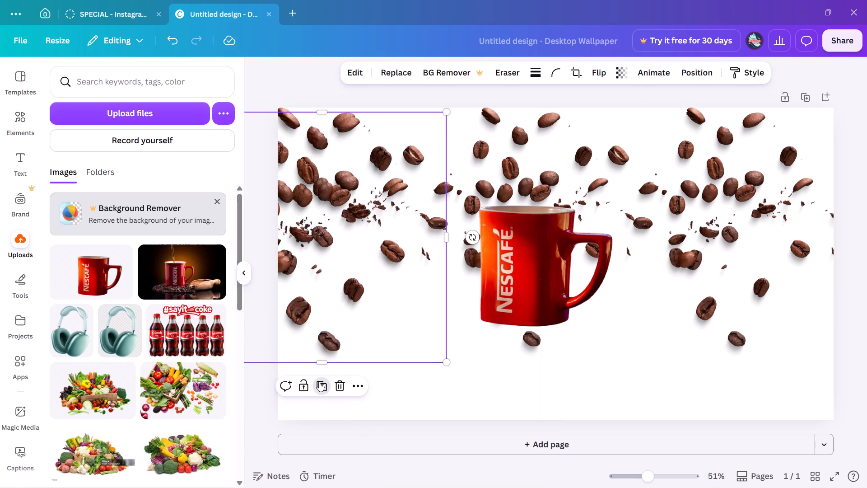
pyautogui.moveTo(323, 243); pyautogui.dragTo(414, 439)
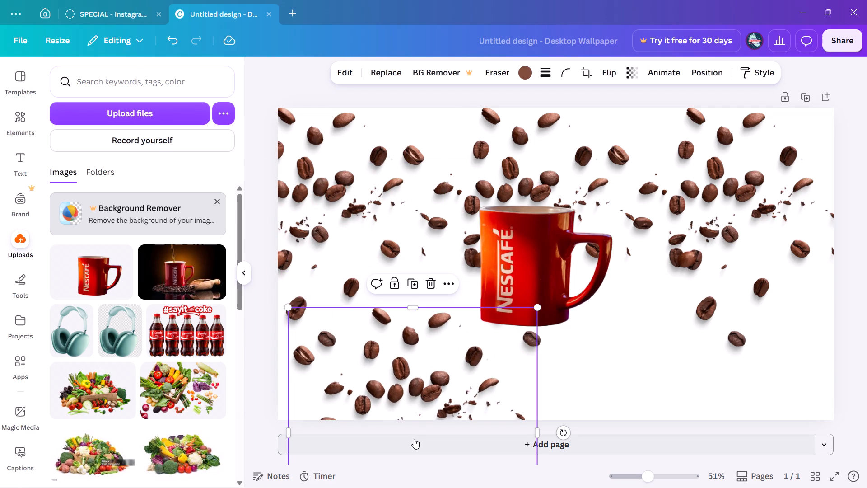
pyautogui.click(579, 388)
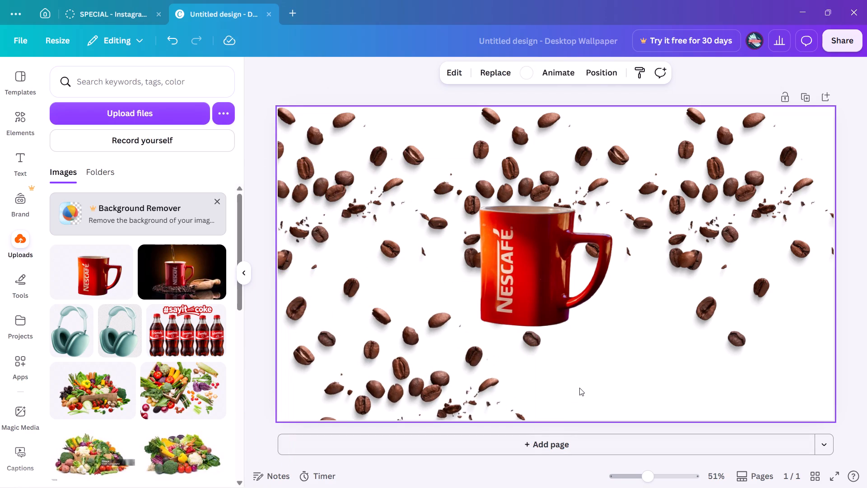
# Duplicate the lower-left coffee beans and place the copy beside them, below the mug's handle and partly past the bottom edge.
pyautogui.click(448, 384)
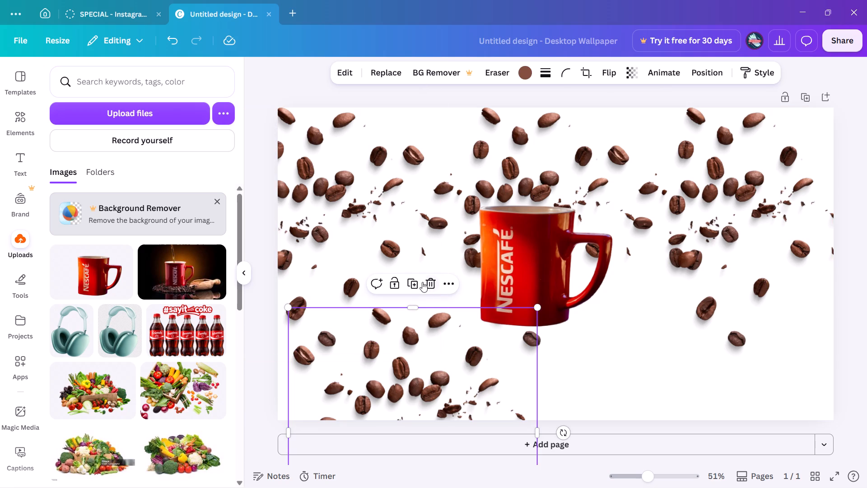
pyautogui.click(415, 282)
pyautogui.moveTo(420, 370); pyautogui.dragTo(636, 340)
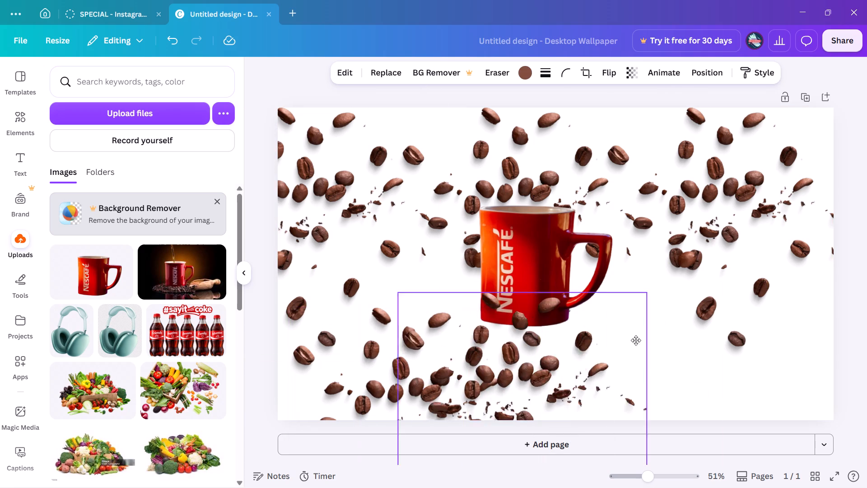
pyautogui.moveTo(636, 340); pyautogui.dragTo(667, 380)
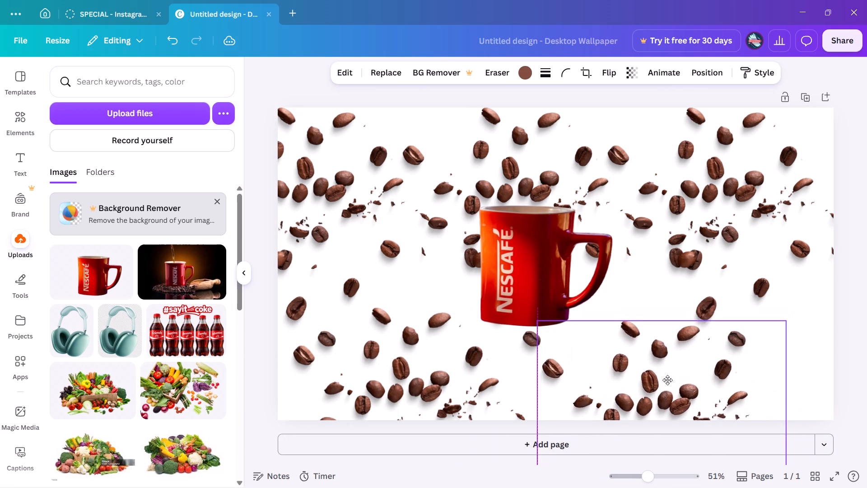
pyautogui.moveTo(667, 380); pyautogui.dragTo(667, 380)
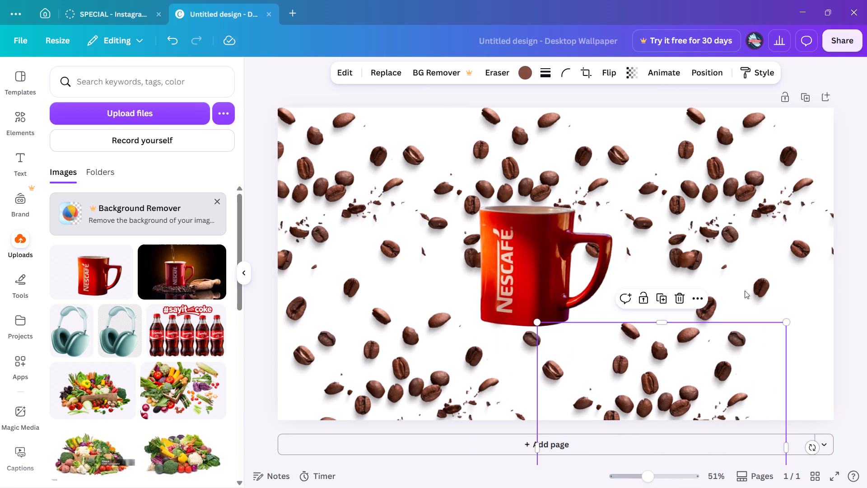
pyautogui.click(858, 202)
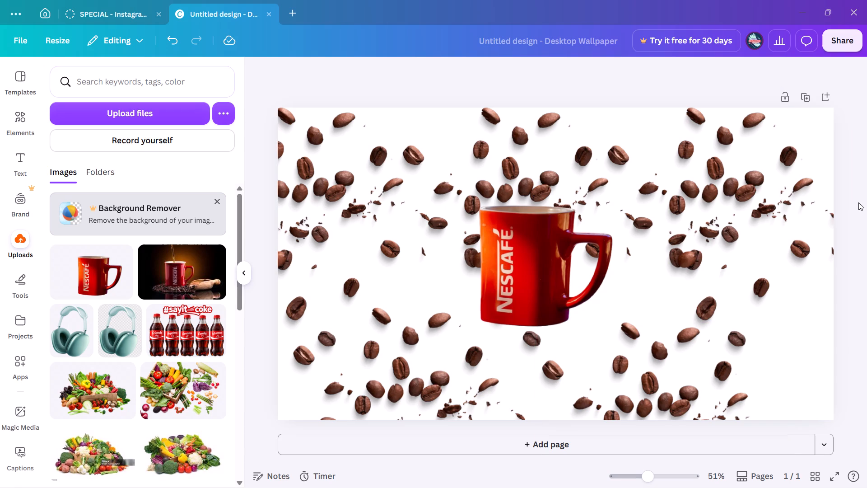
# Duplicate the beans below the mug's handle and place the copy at the page's lower-right corner, partly past the edges.
pyautogui.click(654, 368)
pyautogui.click(663, 297)
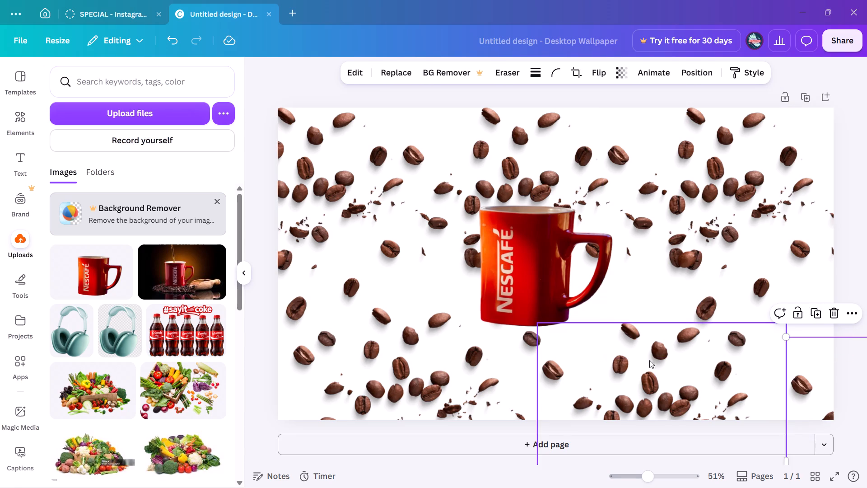
pyautogui.moveTo(822, 370); pyautogui.dragTo(778, 311)
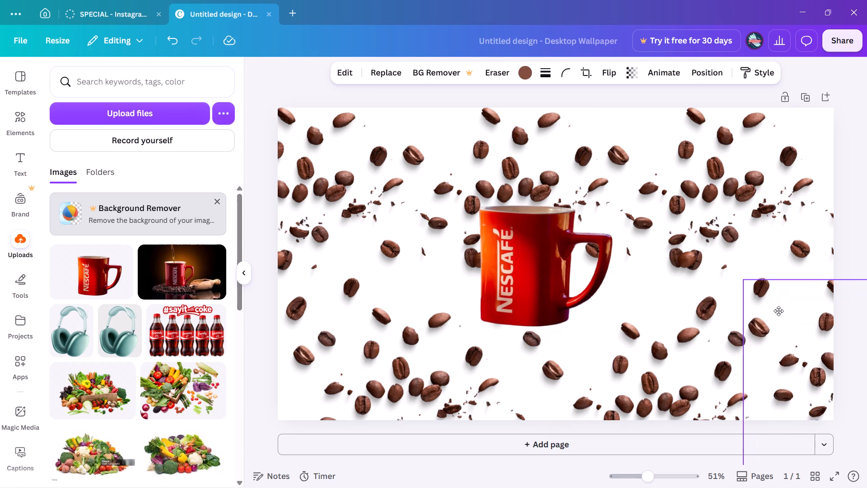
pyautogui.moveTo(778, 311); pyautogui.dragTo(778, 310)
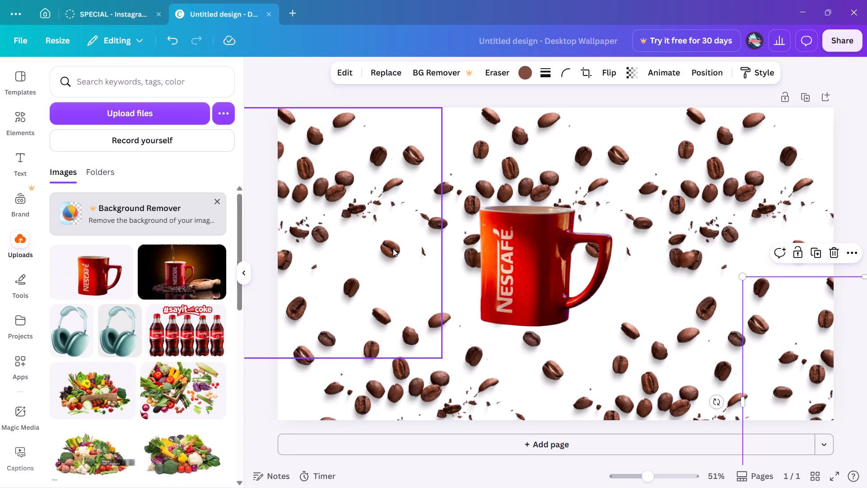
# Apply a Page lift shadow to the red Nescafé mug.
pyautogui.click(519, 276)
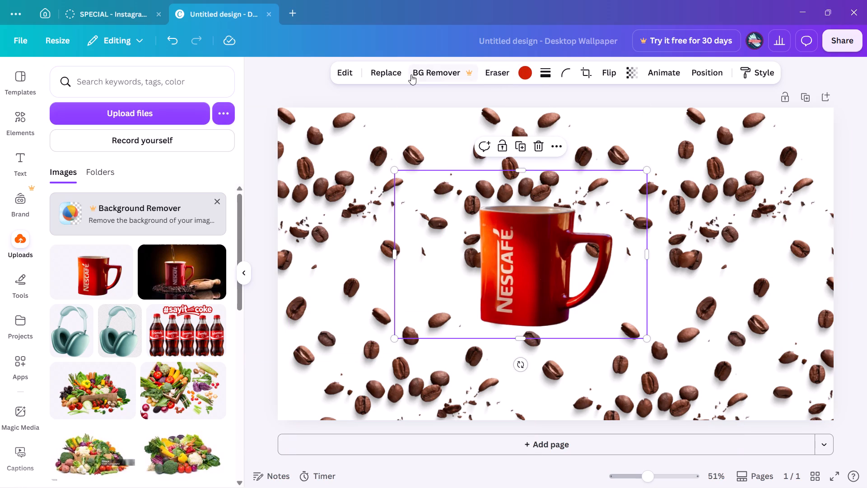
pyautogui.click(347, 70)
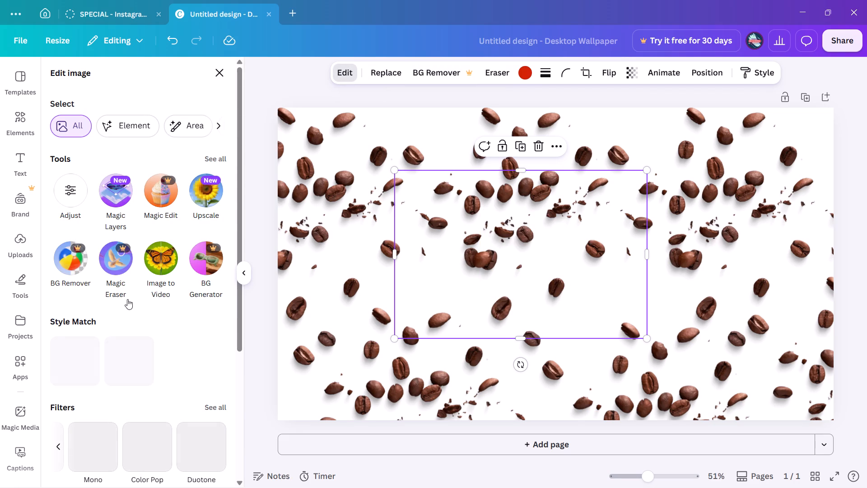
pyautogui.scroll(-1, 127, 299)
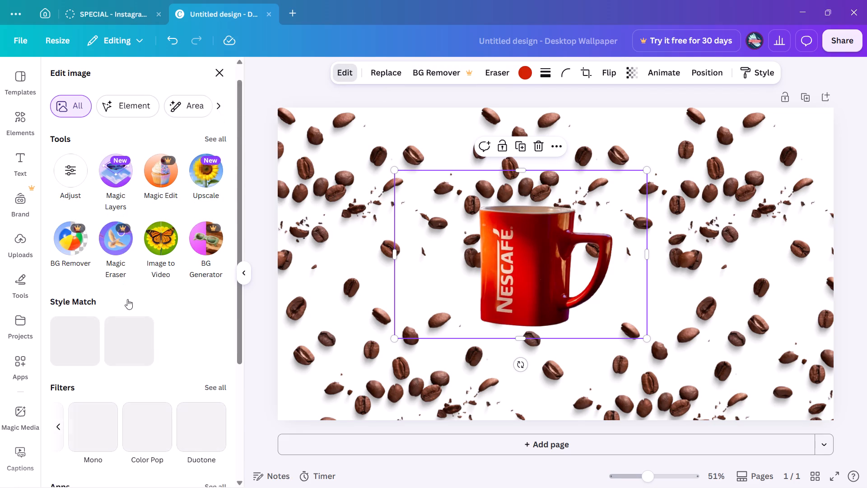
pyautogui.scroll(-4, 127, 299)
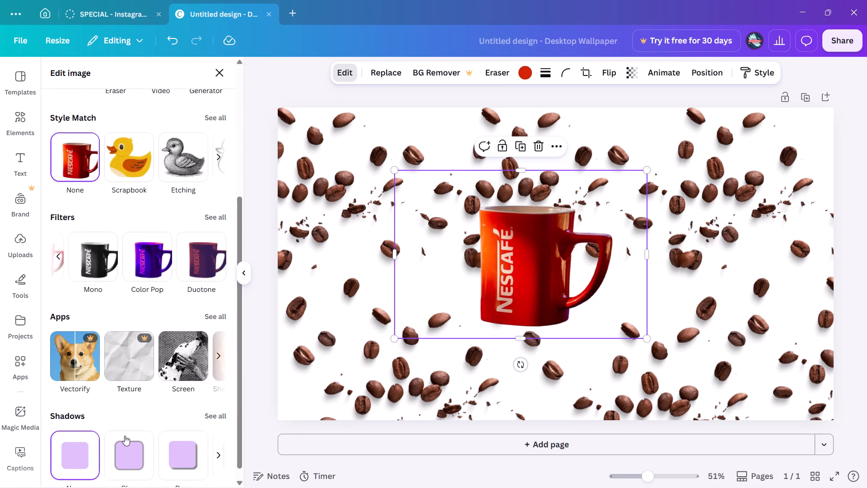
pyautogui.scroll(-1, 127, 439)
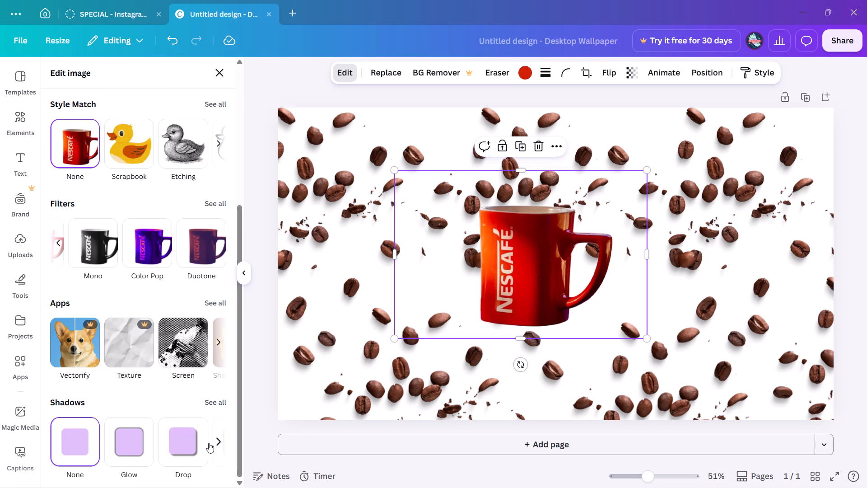
pyautogui.click(213, 398)
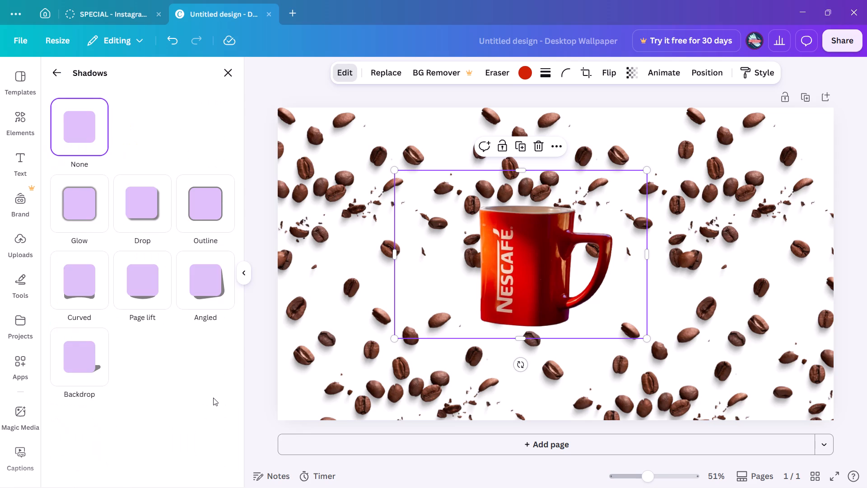
pyautogui.click(149, 278)
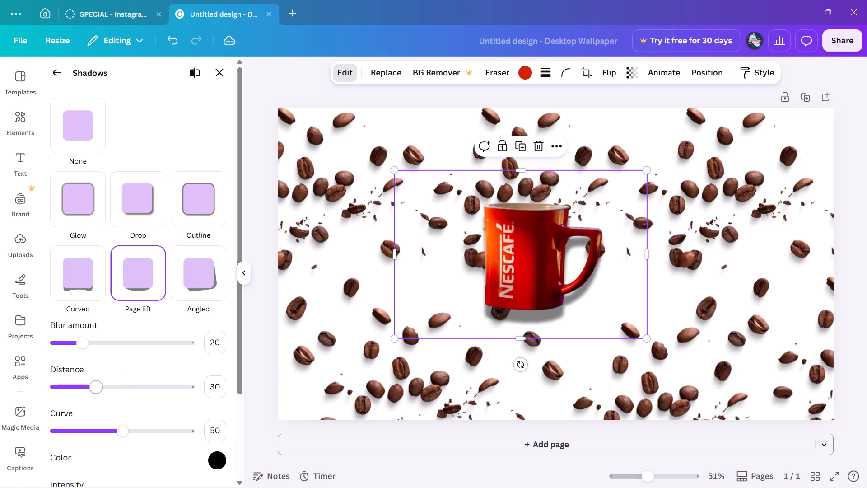
# Set the mug shadow's distance to 0 and its blur amount to 100.
pyautogui.moveTo(89, 387); pyautogui.dragTo(45, 388)
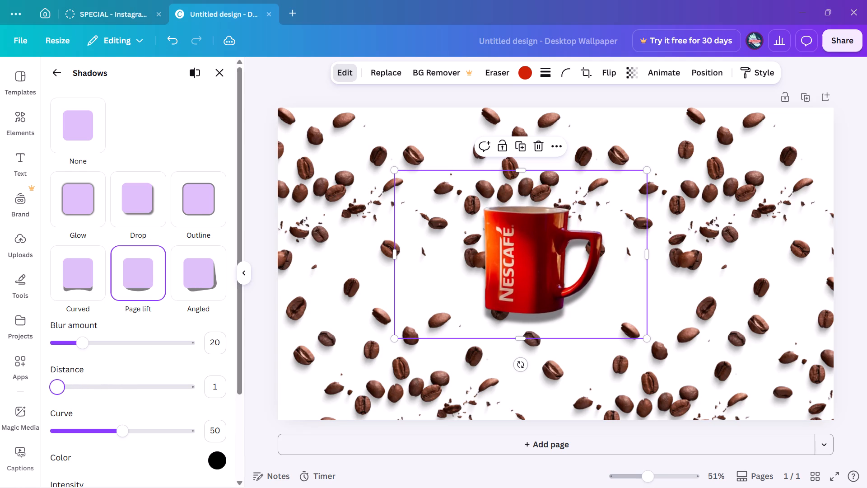
pyautogui.moveTo(45, 388); pyautogui.dragTo(0, 387)
pyautogui.moveTo(70, 345); pyautogui.dragTo(28, 348)
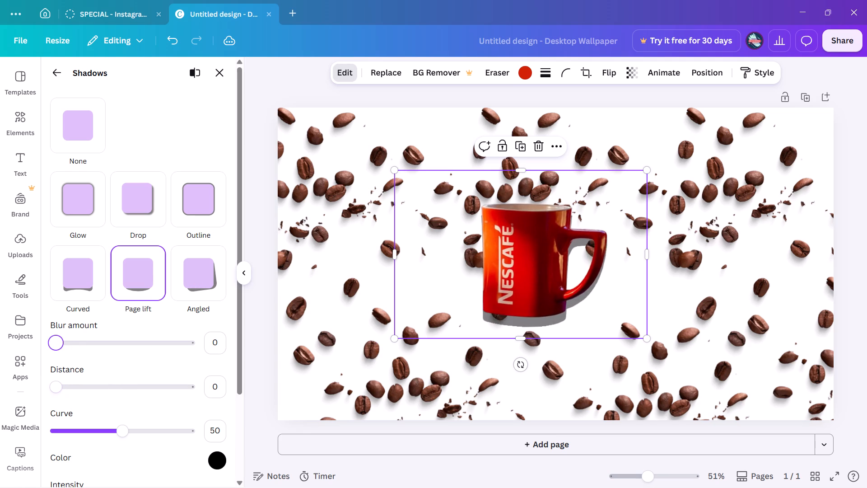
pyautogui.moveTo(28, 348); pyautogui.dragTo(209, 345)
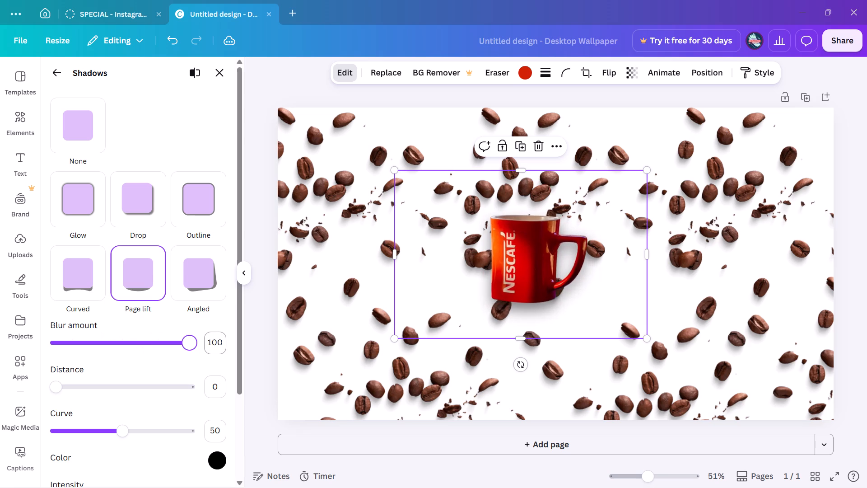
pyautogui.click(55, 76)
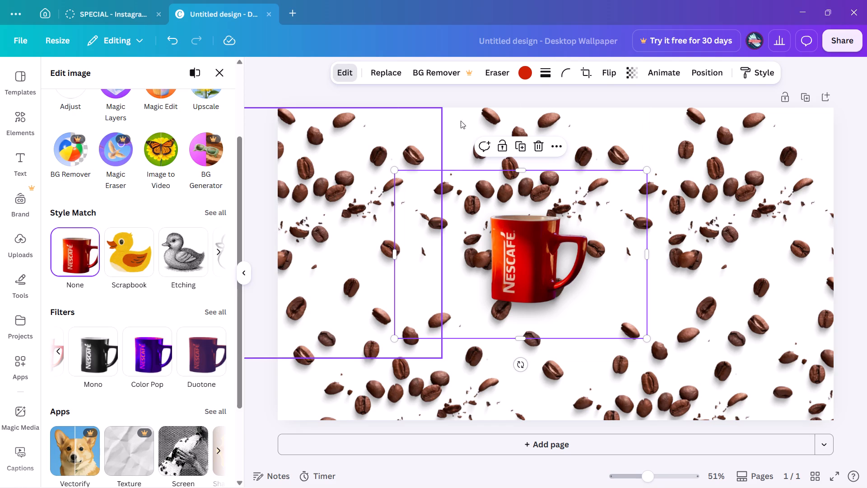
# Enlarge the mug image and move it back to the middle of the page, slightly lower.
pyautogui.moveTo(396, 171); pyautogui.dragTo(382, 169)
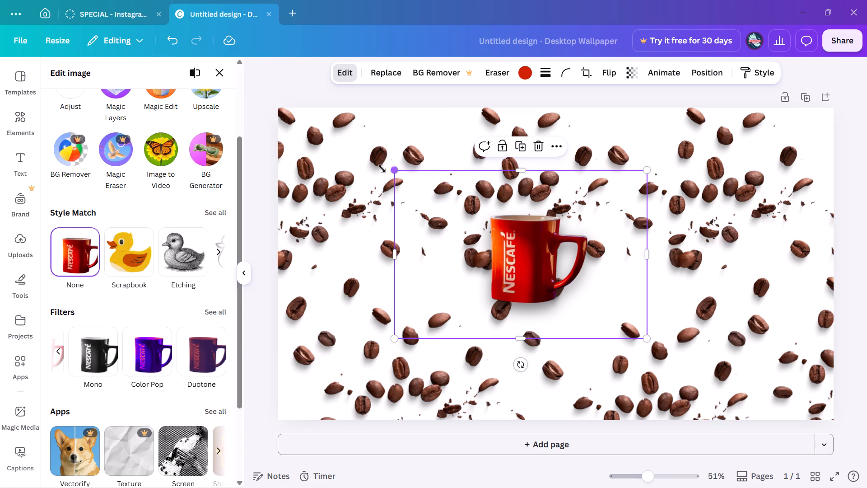
pyautogui.moveTo(382, 169); pyautogui.dragTo(335, 159)
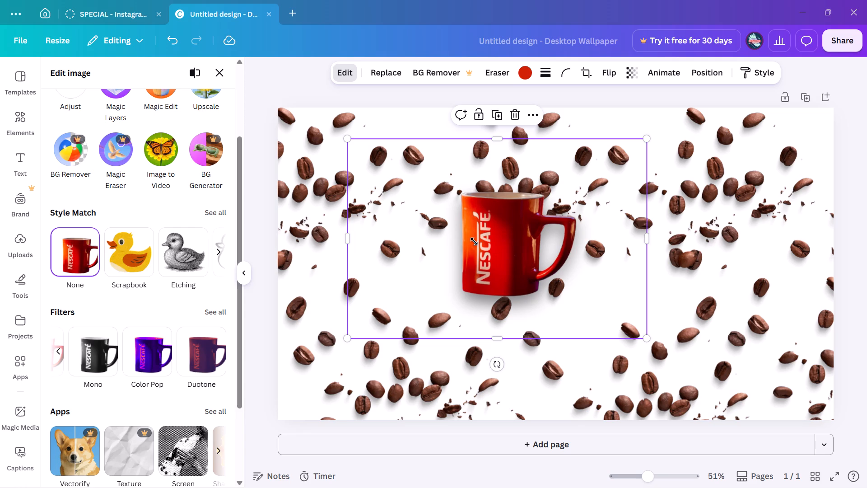
pyautogui.moveTo(474, 241); pyautogui.dragTo(501, 258)
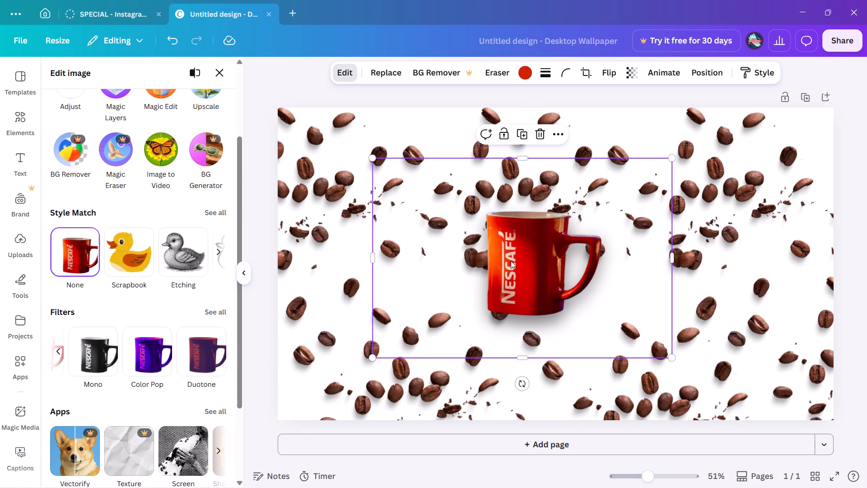
pyautogui.moveTo(522, 268); pyautogui.dragTo(524, 274)
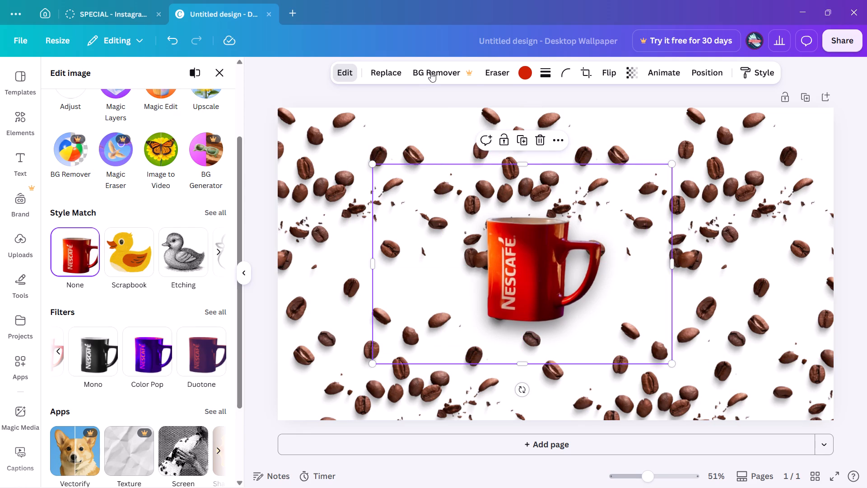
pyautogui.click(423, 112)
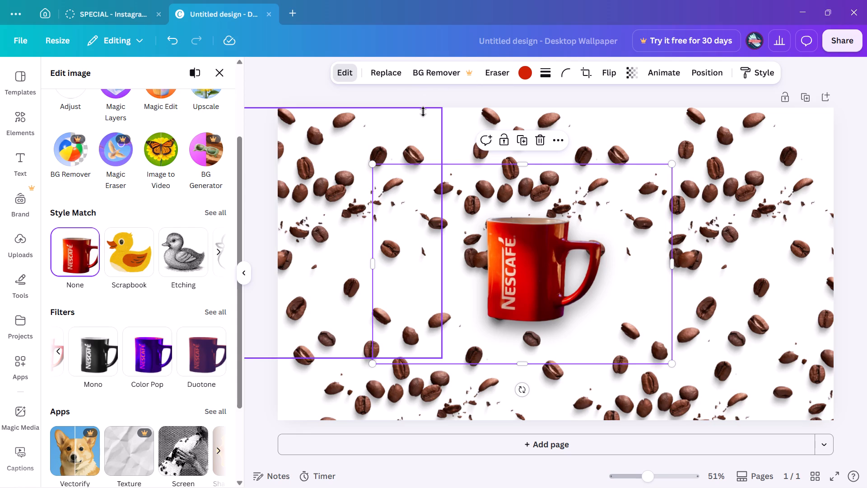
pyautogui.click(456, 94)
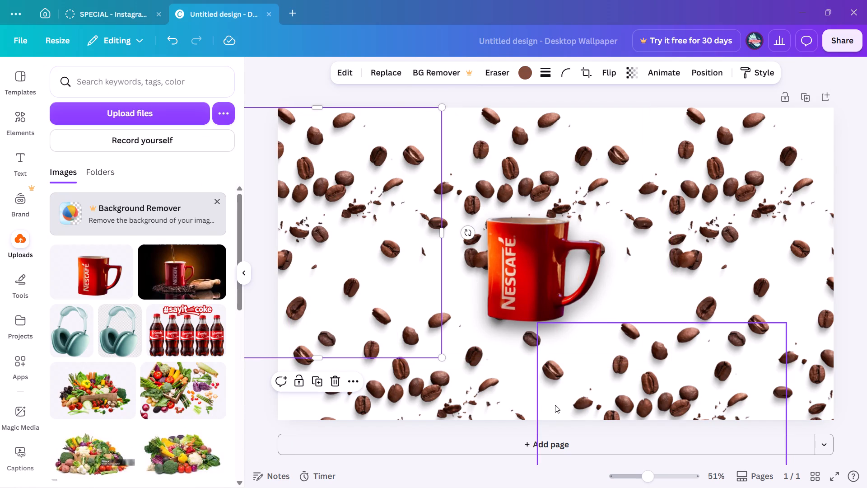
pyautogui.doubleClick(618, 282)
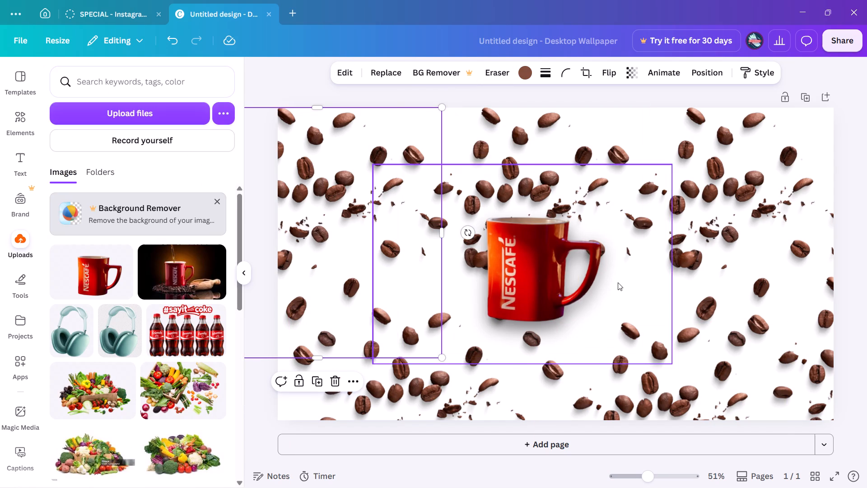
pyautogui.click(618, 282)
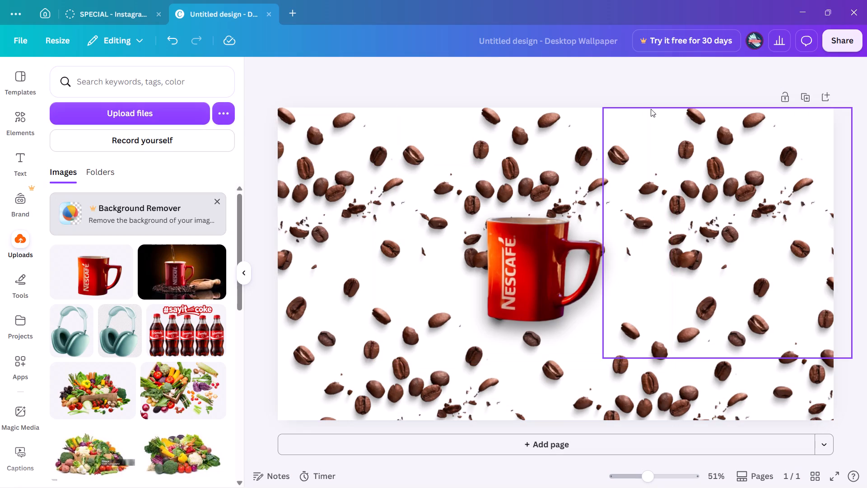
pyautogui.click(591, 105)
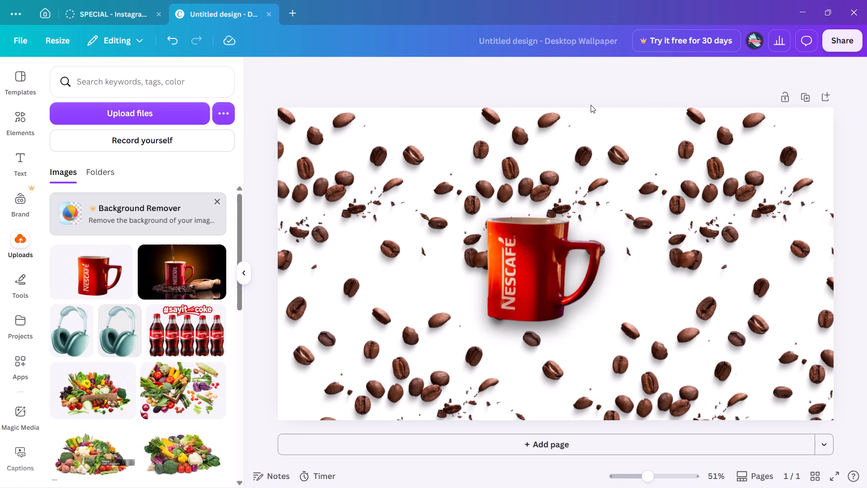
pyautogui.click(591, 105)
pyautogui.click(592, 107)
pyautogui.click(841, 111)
# Move the upper-right coffee beans down and toward the mug, leaving the page's upper-right corner clear.
pyautogui.moveTo(786, 150); pyautogui.dragTo(756, 224)
# Set the page background to the dark brown photo colour #623628 taken from the coffee beans.
pyautogui.click(788, 119)
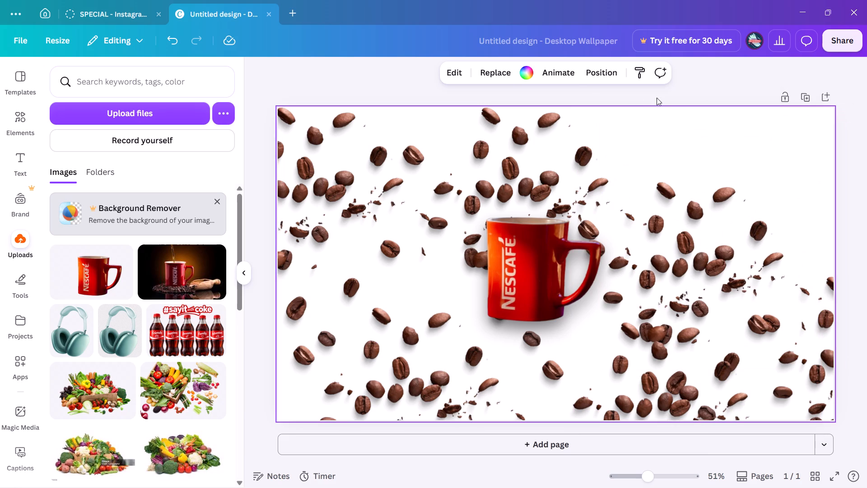
pyautogui.click(527, 70)
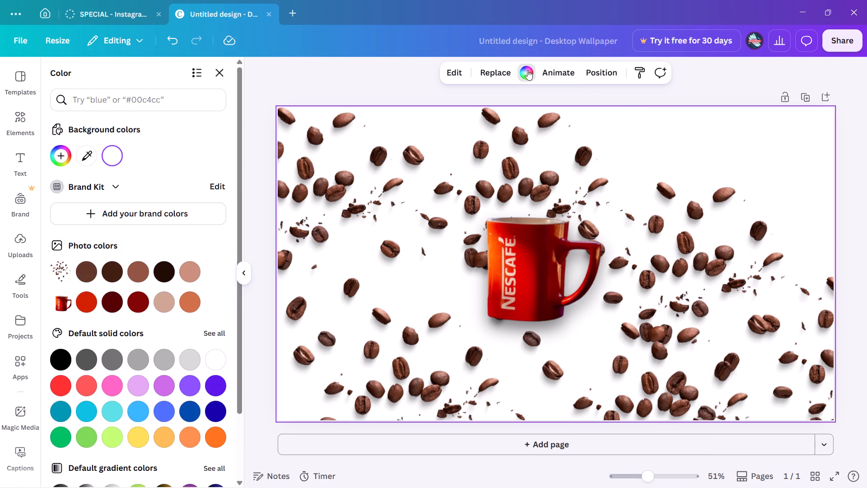
pyautogui.click(87, 155)
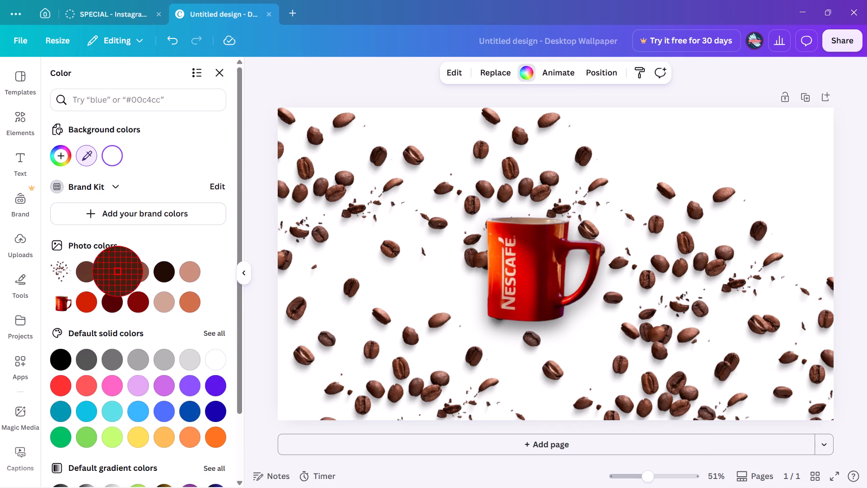
pyautogui.click(88, 276)
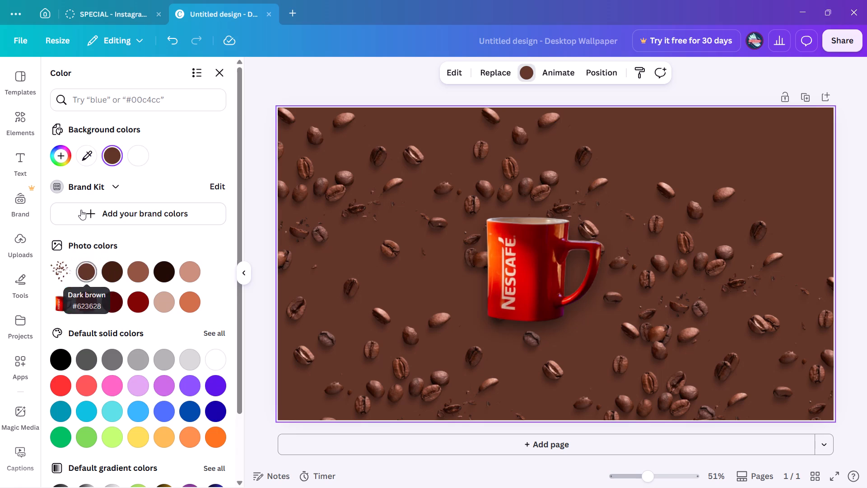
# Change the page background to the custom solid orange #E55A2D.
pyautogui.click(62, 155)
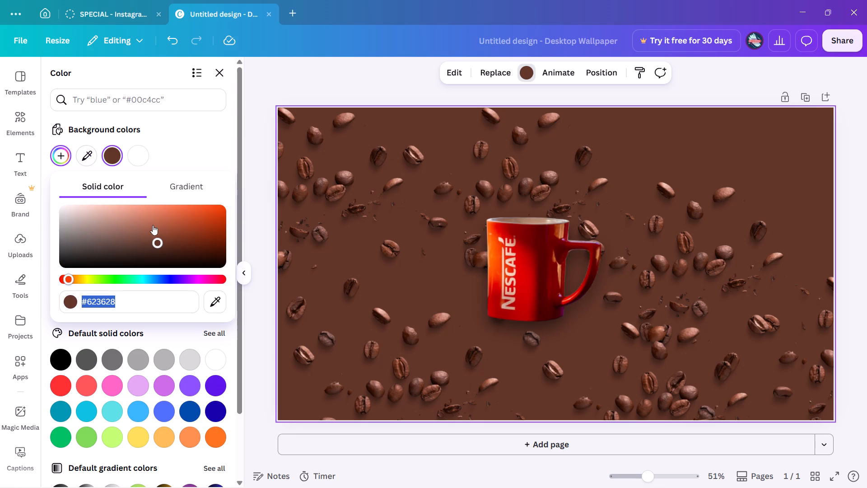
pyautogui.moveTo(159, 237); pyautogui.dragTo(133, 213)
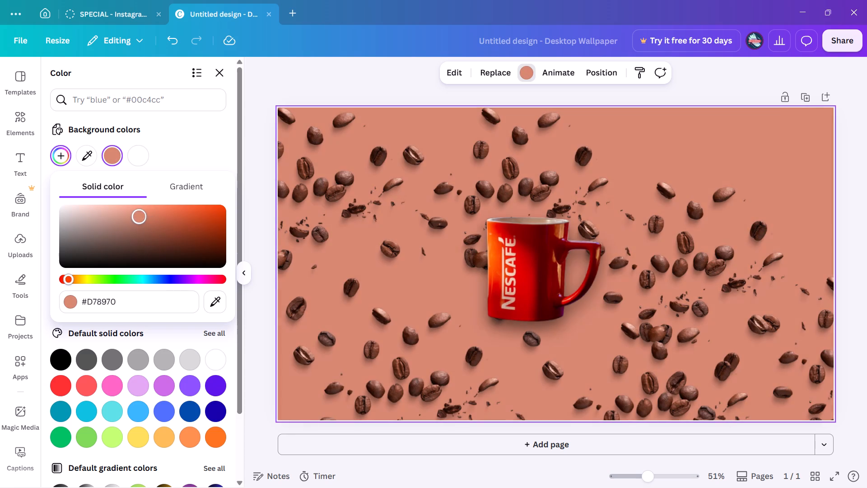
pyautogui.moveTo(133, 213); pyautogui.dragTo(104, 206)
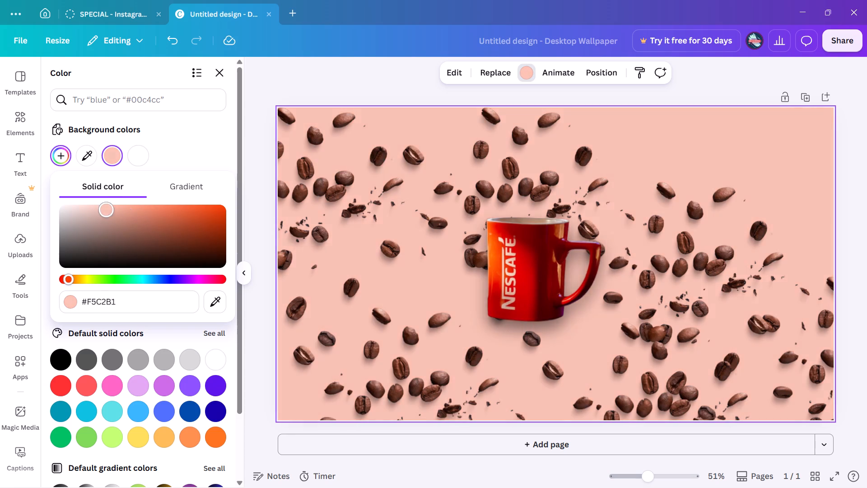
pyautogui.moveTo(104, 206); pyautogui.dragTo(171, 192)
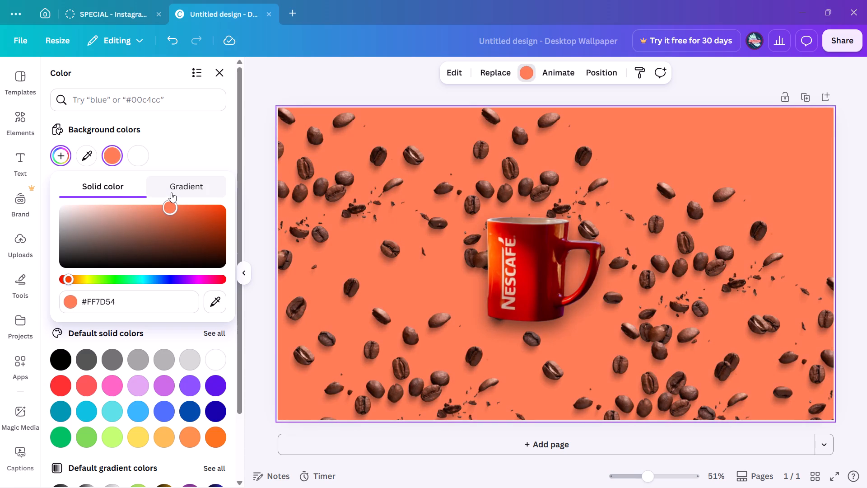
pyautogui.moveTo(171, 192); pyautogui.dragTo(188, 207)
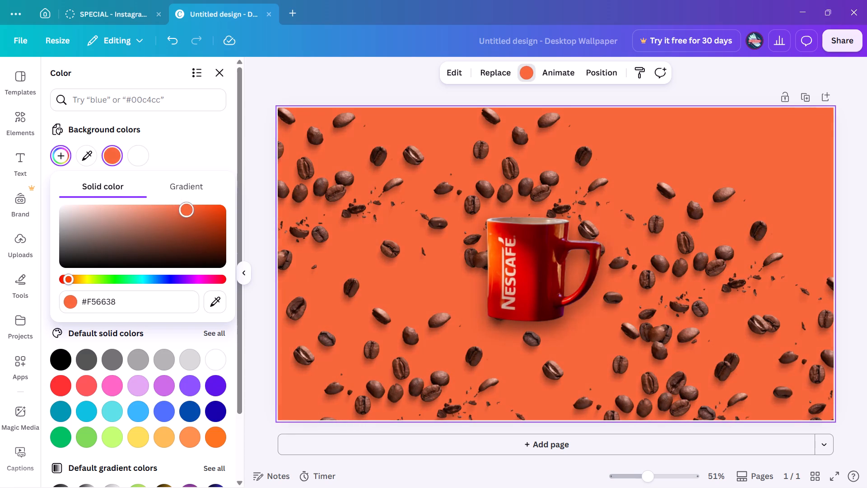
pyautogui.moveTo(188, 207); pyautogui.dragTo(193, 211)
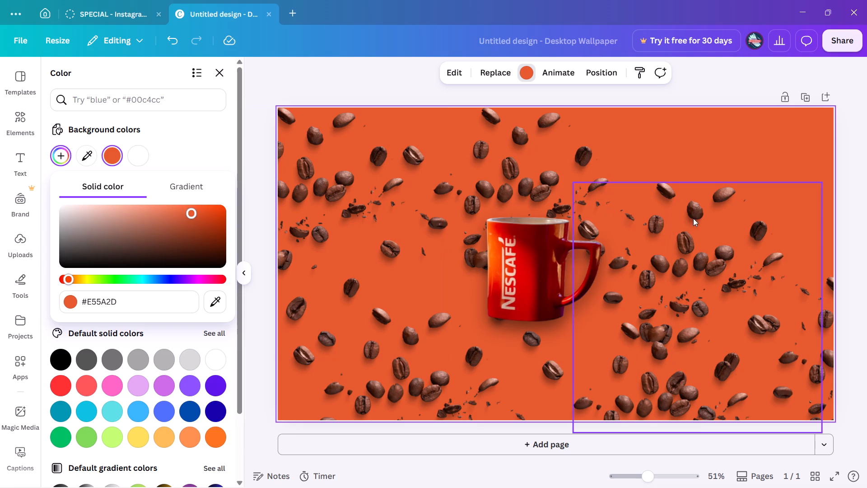
# Move the coffee beans beside the mug's handle back up to fill the page's upper-right corner.
pyautogui.moveTo(693, 218); pyautogui.dragTo(727, 137)
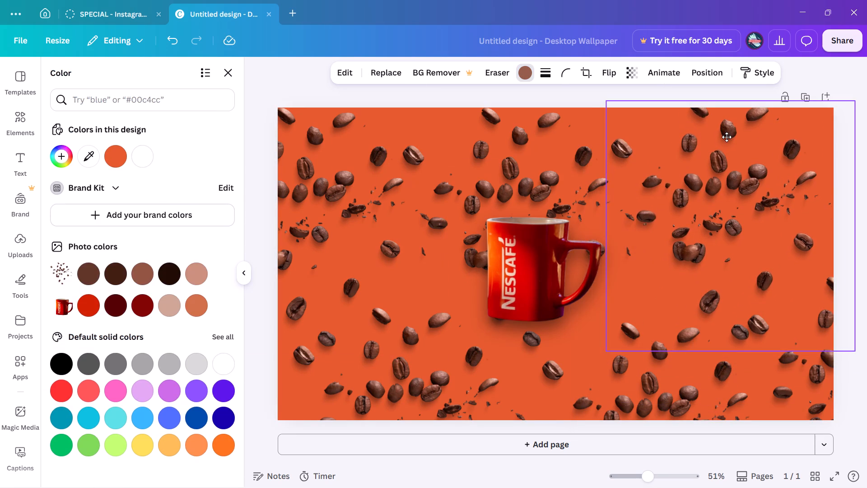
pyautogui.moveTo(727, 137); pyautogui.dragTo(709, 139)
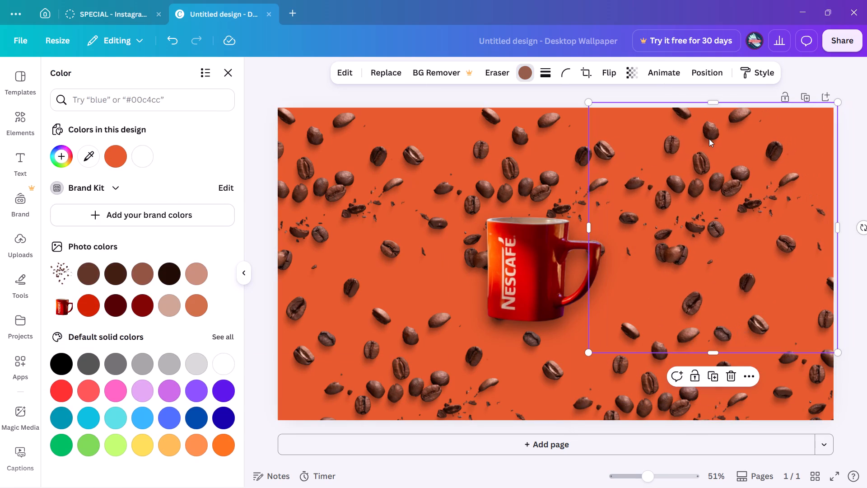
pyautogui.moveTo(733, 181); pyautogui.dragTo(745, 175)
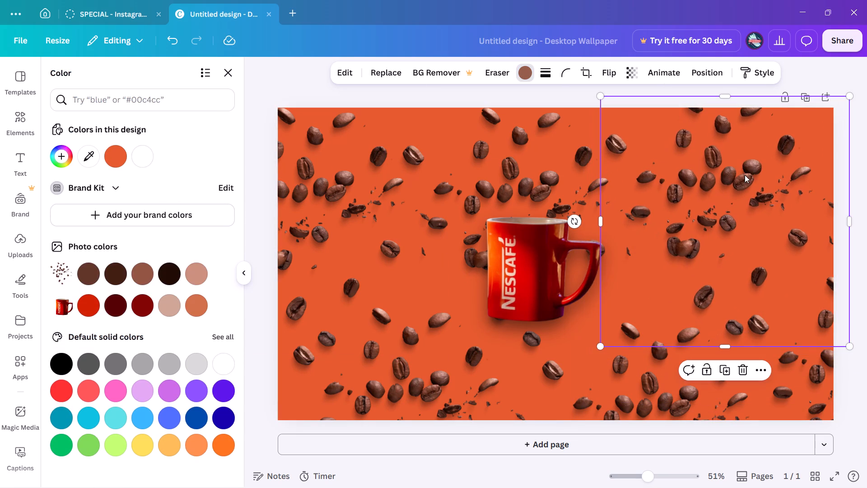
pyautogui.click(866, 186)
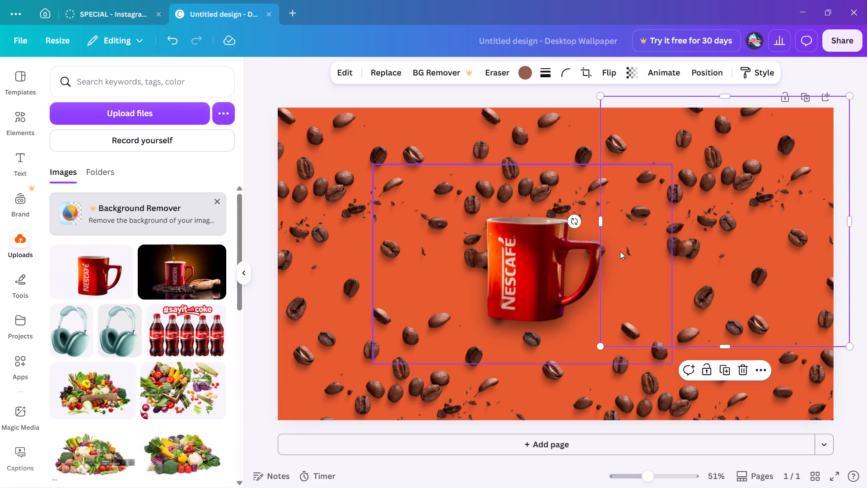
# Move the mug image slightly right, keeping it vertically centred on the page.
pyautogui.moveTo(525, 277); pyautogui.dragTo(545, 278)
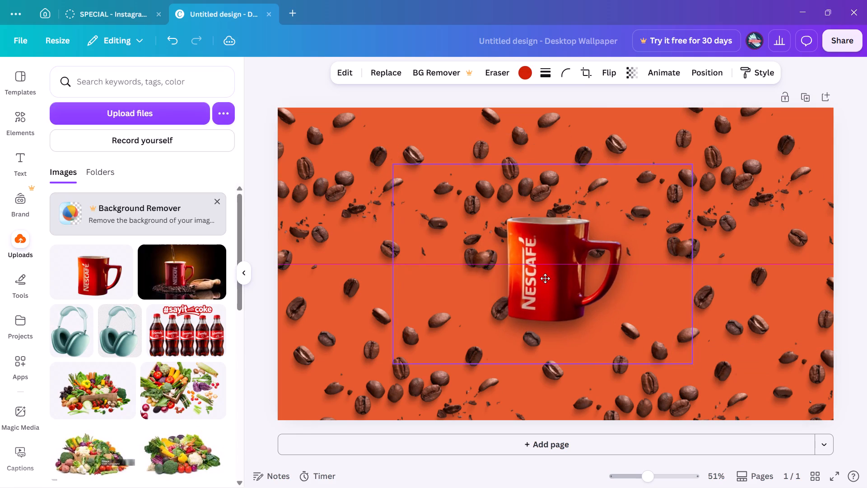
pyautogui.moveTo(545, 278); pyautogui.dragTo(544, 277)
pyautogui.click(393, 94)
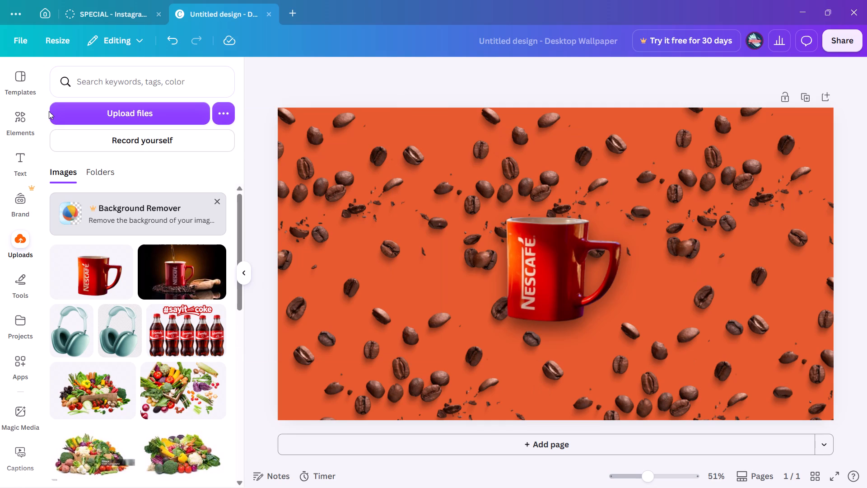
# Search the elements library for "shadow" in place of the coffee beans search.
pyautogui.click(15, 133)
pyautogui.click(133, 84)
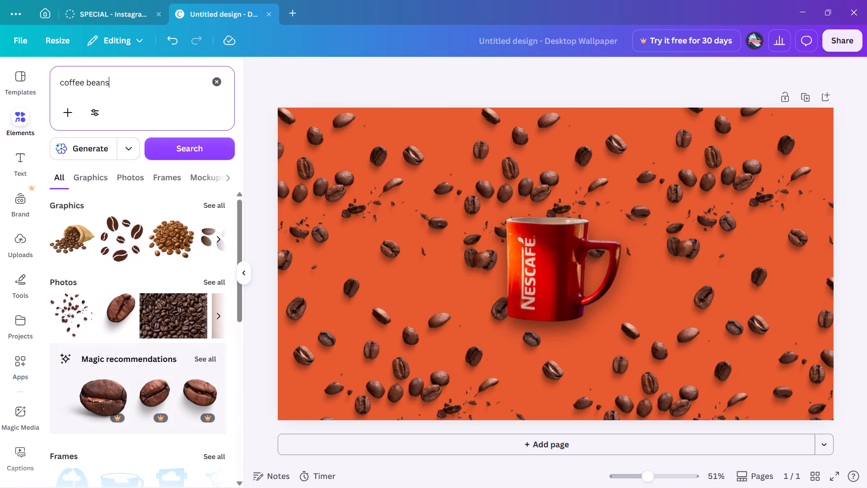
pyautogui.press('BackSpace')
pyautogui.press('BackSpace')
pyautogui.press('BackSpace')
pyautogui.press('BackSpace')
pyautogui.press('BackSpace')
pyautogui.press('BackSpace')
pyautogui.press('BackSpace')
pyautogui.press('BackSpace')
pyautogui.press('BackSpace')
pyautogui.press('BackSpace')
pyautogui.press('BackSpace')
pyautogui.press('BackSpace')
pyautogui.press('BackSpace')
pyautogui.press('BackSpace')
pyautogui.press('BackSpace')
pyautogui.press('BackSpace')
pyautogui.press('BackSpace')
pyautogui.press('BackSpace')
pyautogui.press('BackSpace')
pyautogui.press('BackSpace')
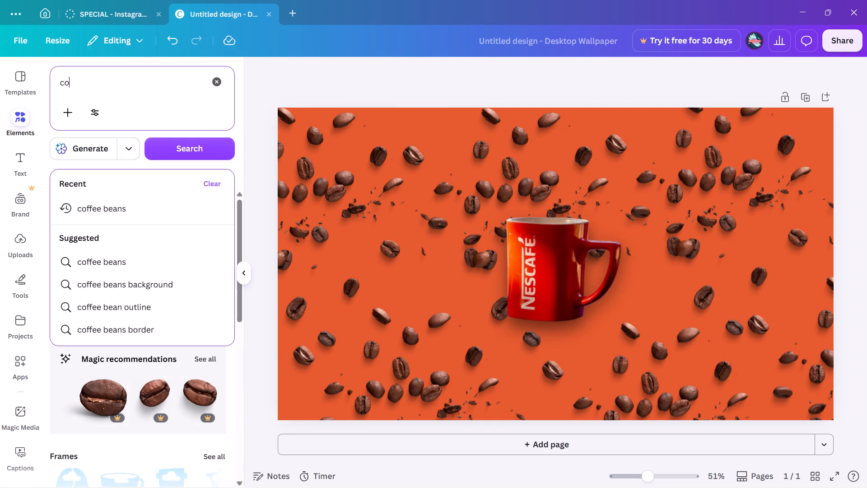
pyautogui.write('shadow')
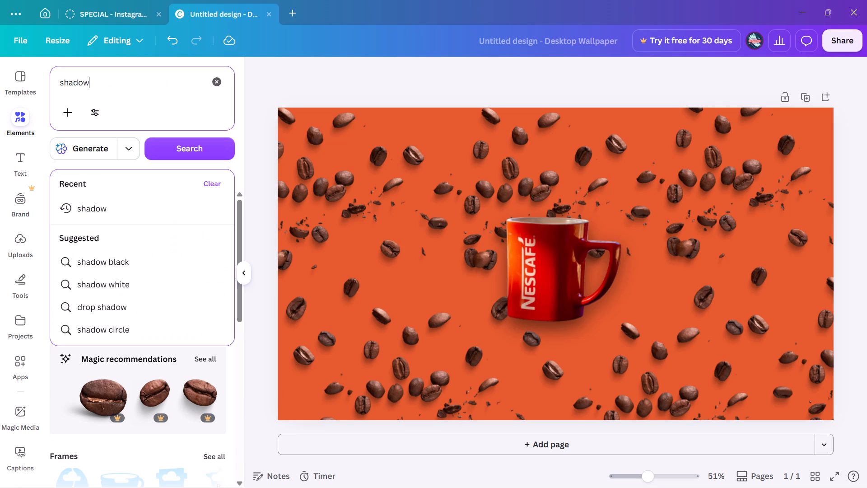
pyautogui.press('Return')
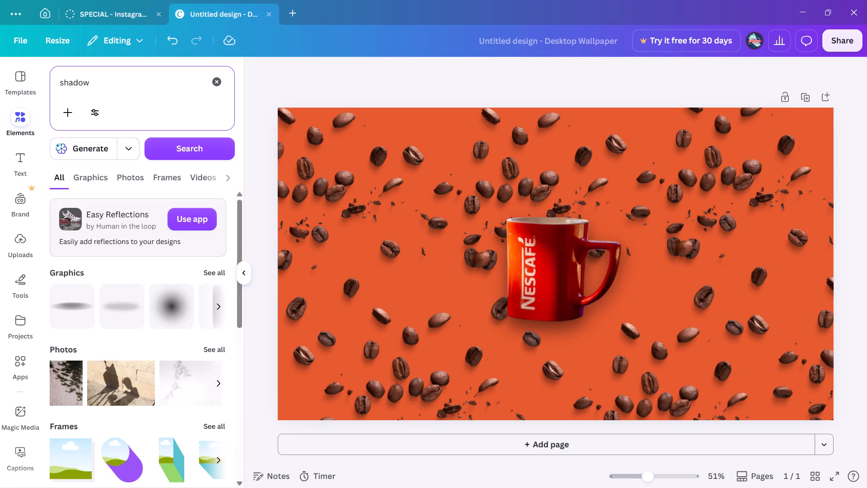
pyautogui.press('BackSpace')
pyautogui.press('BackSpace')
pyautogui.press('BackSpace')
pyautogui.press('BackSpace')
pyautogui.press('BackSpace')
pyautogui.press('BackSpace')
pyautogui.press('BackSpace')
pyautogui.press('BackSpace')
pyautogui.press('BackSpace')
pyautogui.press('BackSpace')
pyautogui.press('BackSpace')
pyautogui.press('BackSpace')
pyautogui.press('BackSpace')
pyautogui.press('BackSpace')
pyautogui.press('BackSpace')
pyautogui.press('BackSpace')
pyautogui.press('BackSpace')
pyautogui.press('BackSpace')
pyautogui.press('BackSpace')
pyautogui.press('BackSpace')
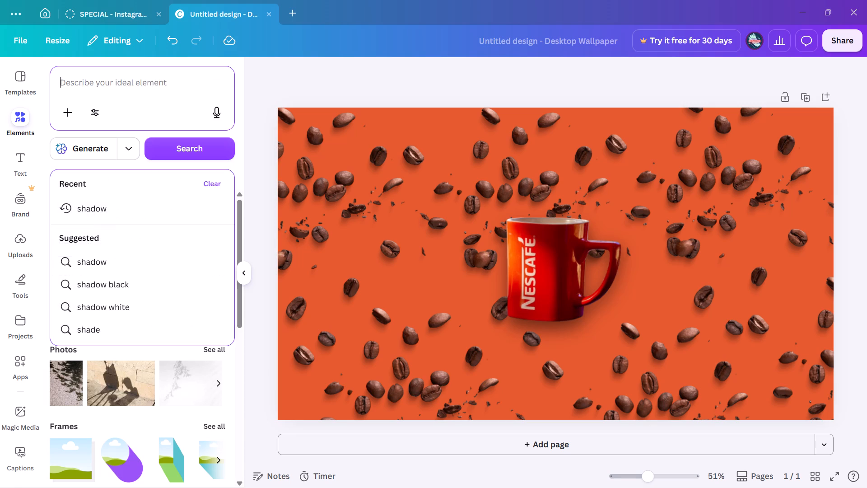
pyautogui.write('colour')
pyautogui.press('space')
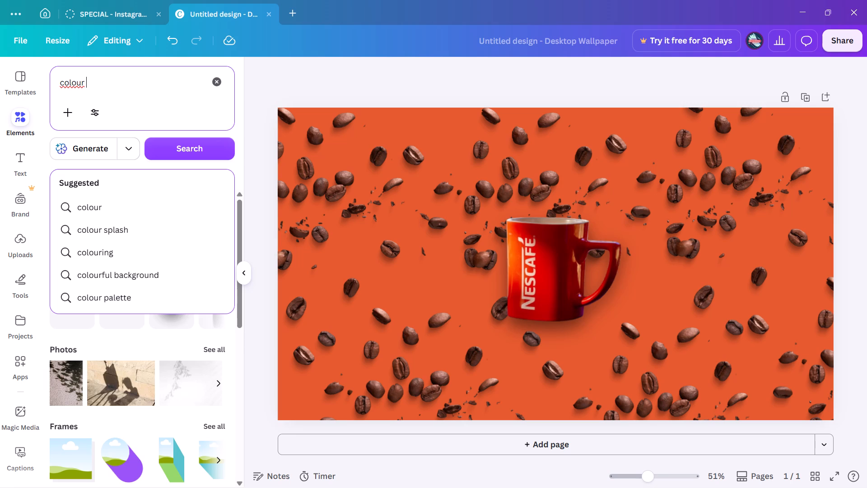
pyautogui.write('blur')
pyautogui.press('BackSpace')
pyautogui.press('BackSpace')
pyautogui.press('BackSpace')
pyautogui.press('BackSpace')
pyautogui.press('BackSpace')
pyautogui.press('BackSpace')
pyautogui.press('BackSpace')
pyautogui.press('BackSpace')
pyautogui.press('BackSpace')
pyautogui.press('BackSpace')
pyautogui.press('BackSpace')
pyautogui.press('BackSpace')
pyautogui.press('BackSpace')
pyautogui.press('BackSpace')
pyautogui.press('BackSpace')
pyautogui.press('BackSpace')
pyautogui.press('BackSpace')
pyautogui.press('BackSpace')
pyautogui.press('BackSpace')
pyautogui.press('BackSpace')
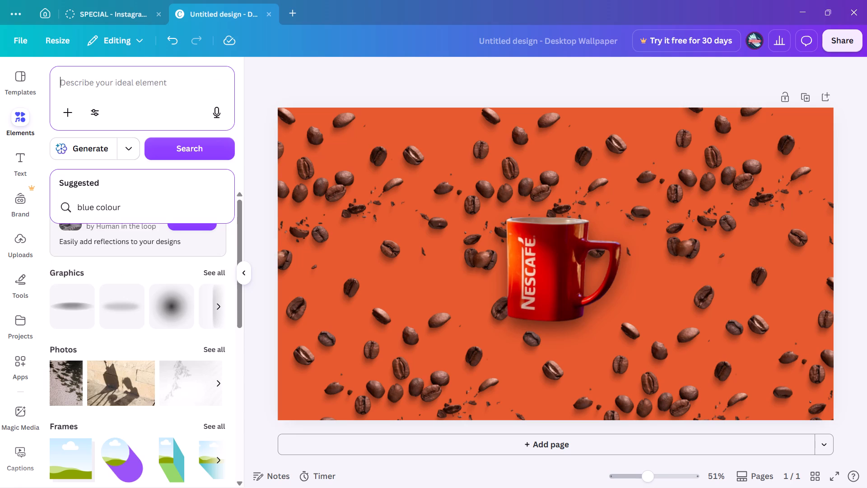
# Search the elements for "blur", show all matching graphics and add the round red-orange blurred glow to the page.
pyautogui.write('blur')
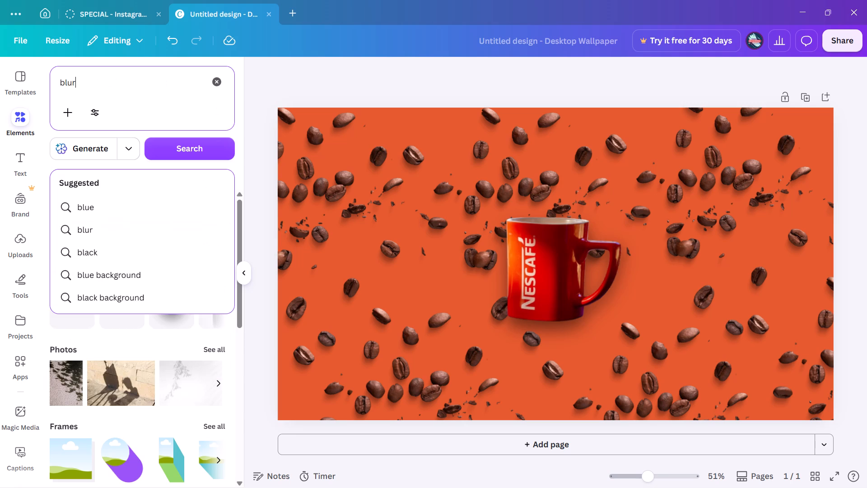
pyautogui.press('Return')
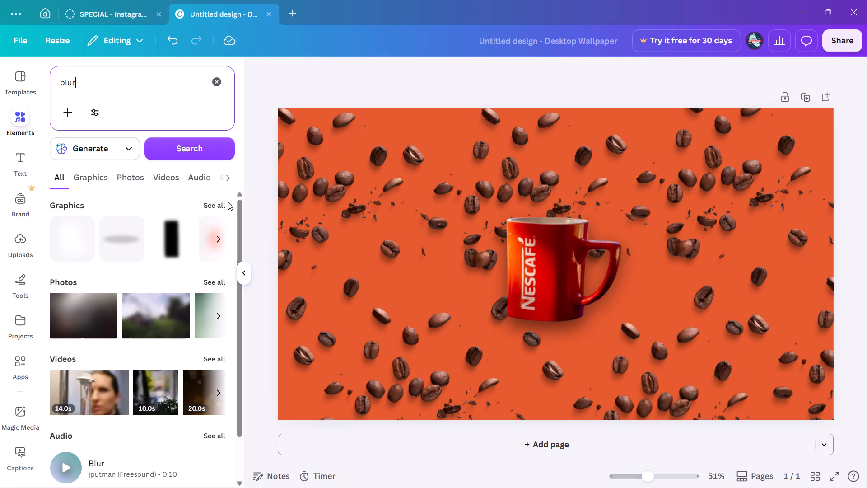
pyautogui.click(216, 203)
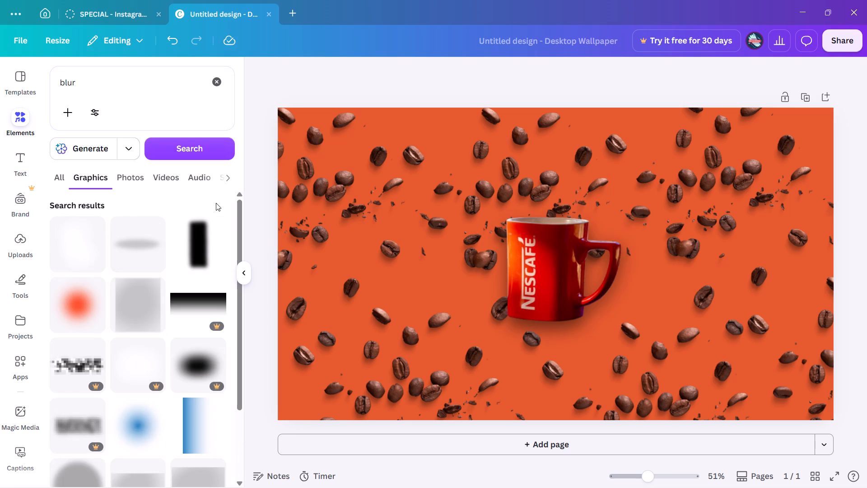
pyautogui.click(83, 295)
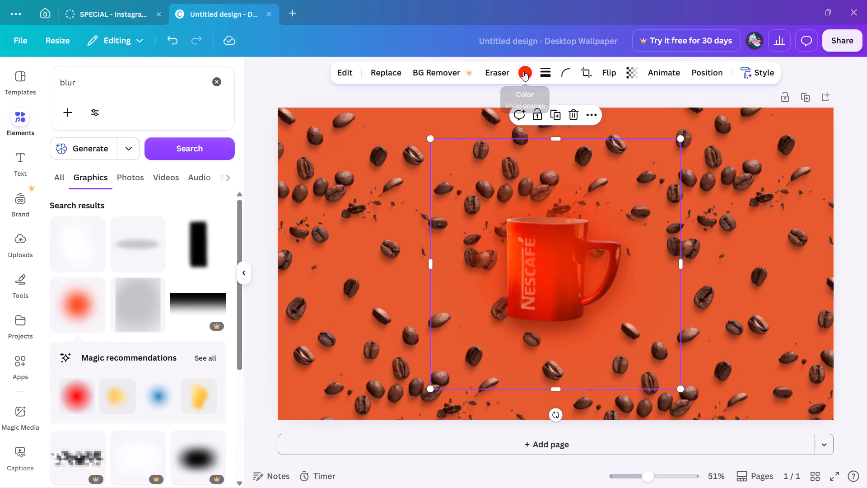
# Recolour the blurred glow over the mug to white.
pyautogui.click(523, 71)
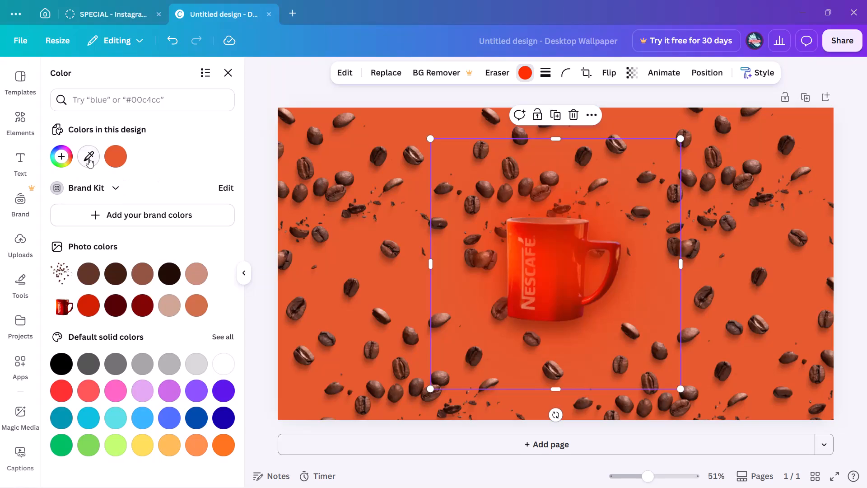
pyautogui.click(88, 158)
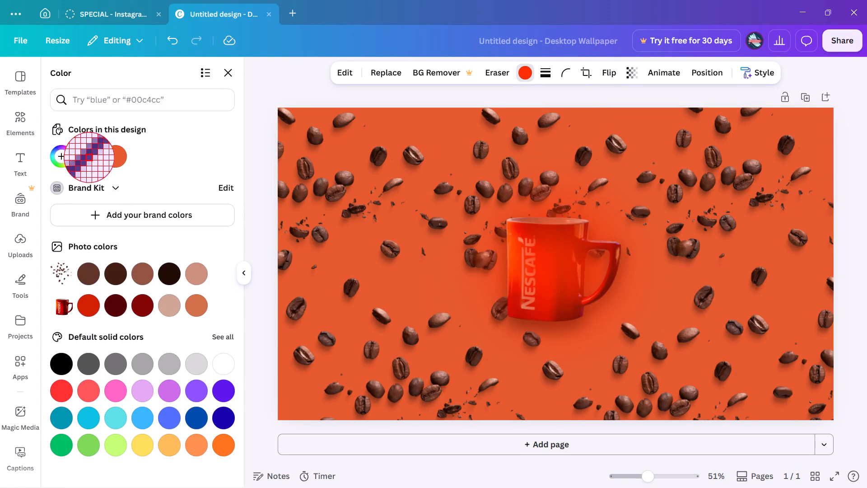
pyautogui.click(128, 156)
pyautogui.click(52, 158)
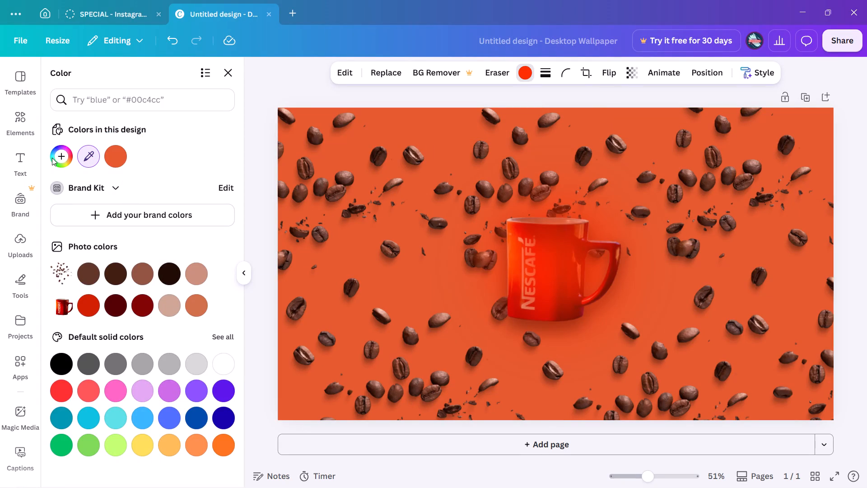
pyautogui.click(59, 158)
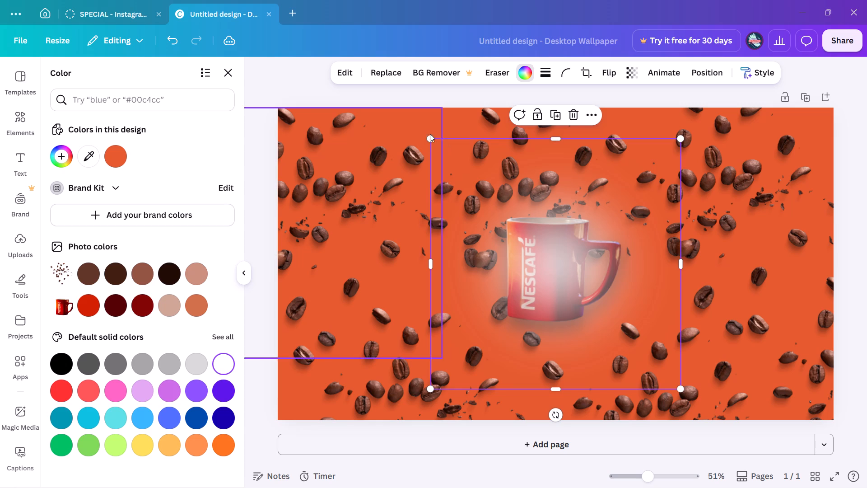
# Enlarge the white glow outward from its upper-left and lower-right corners so it spreads well around the mug.
pyautogui.moveTo(431, 136); pyautogui.dragTo(354, 121)
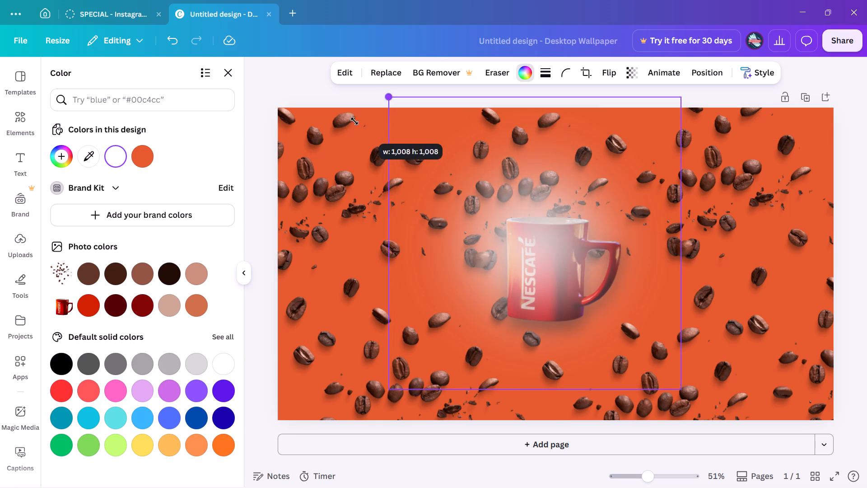
pyautogui.moveTo(354, 121); pyautogui.dragTo(344, 117)
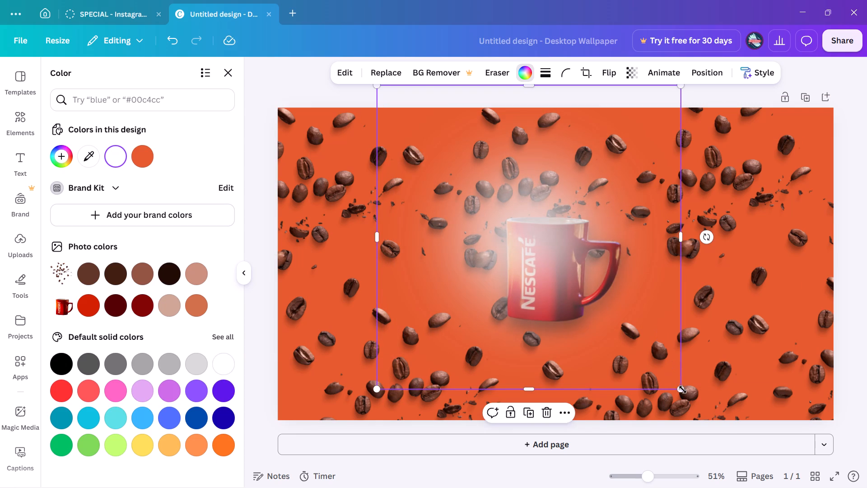
pyautogui.moveTo(683, 389); pyautogui.dragTo(722, 408)
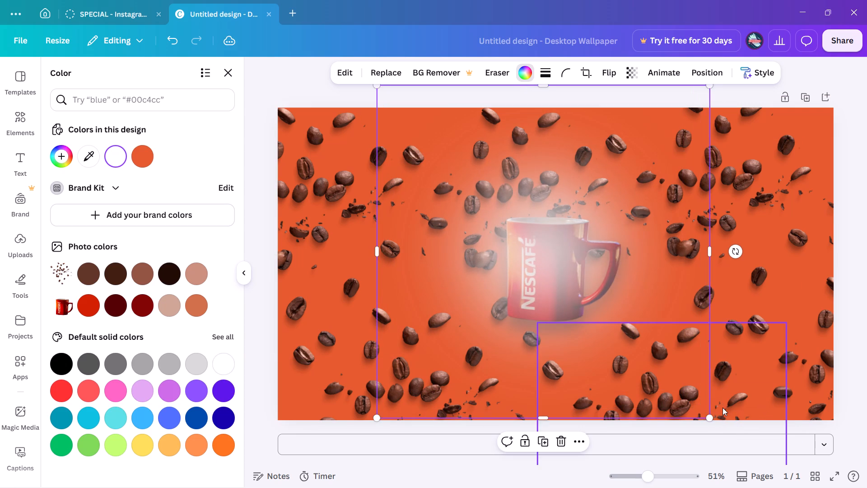
# Send the white glow backward layer by layer, behind the mug and the coffee beans.
pyautogui.rightClick(555, 260)
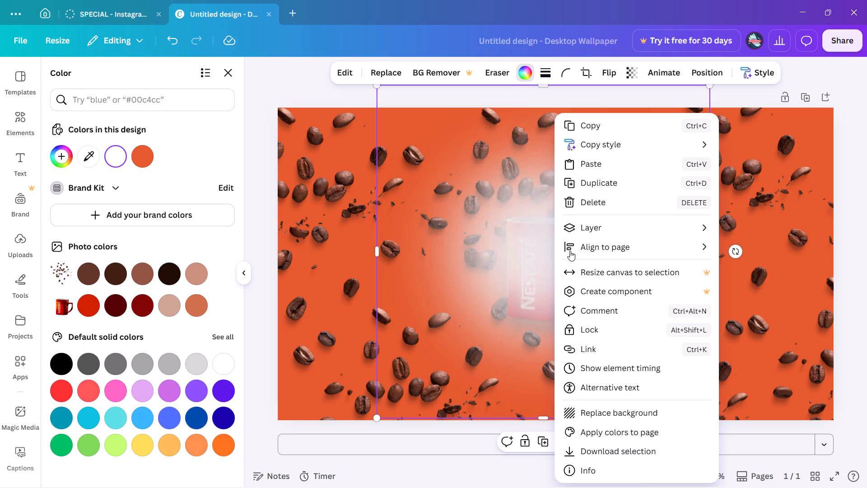
pyautogui.click(583, 232)
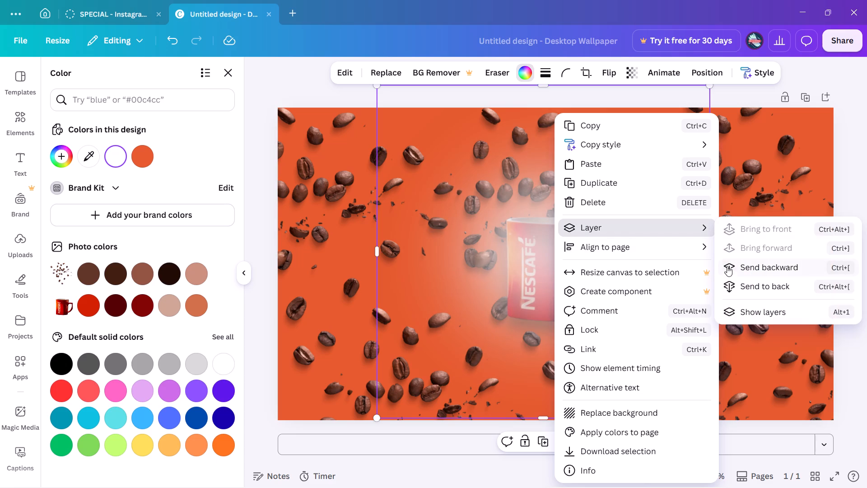
pyautogui.click(732, 269)
pyautogui.click(732, 269)
pyautogui.click(732, 269)
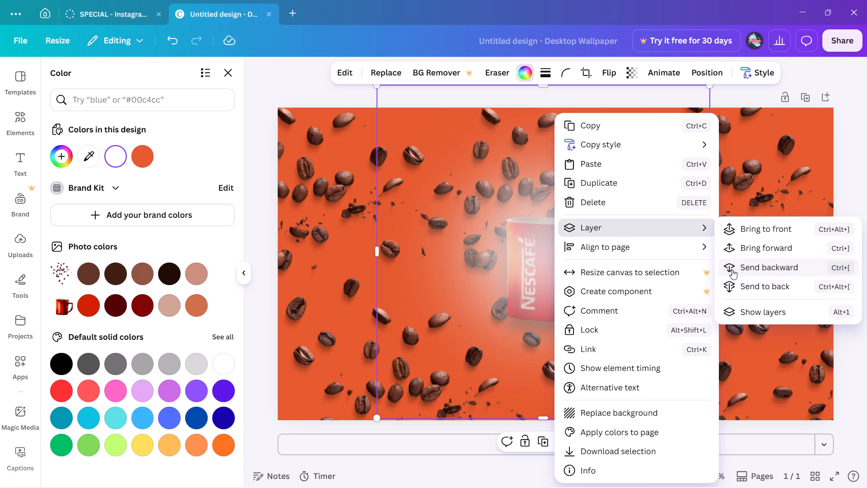
pyautogui.click(732, 269)
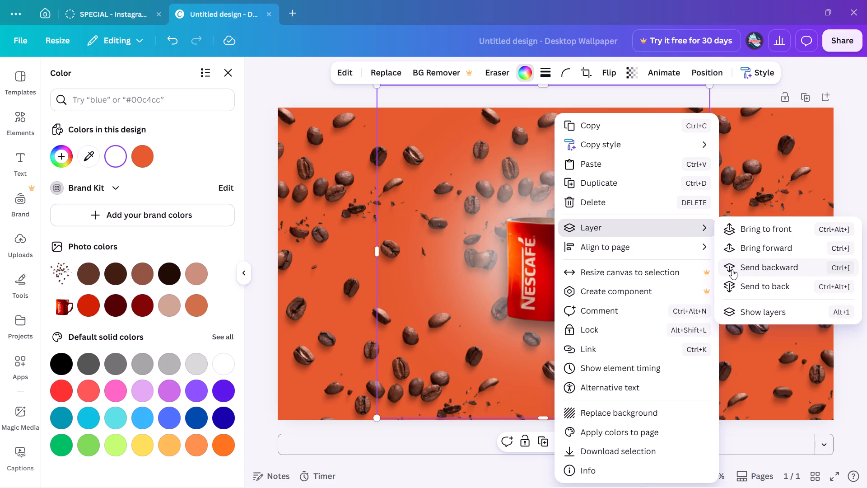
pyautogui.click(732, 269)
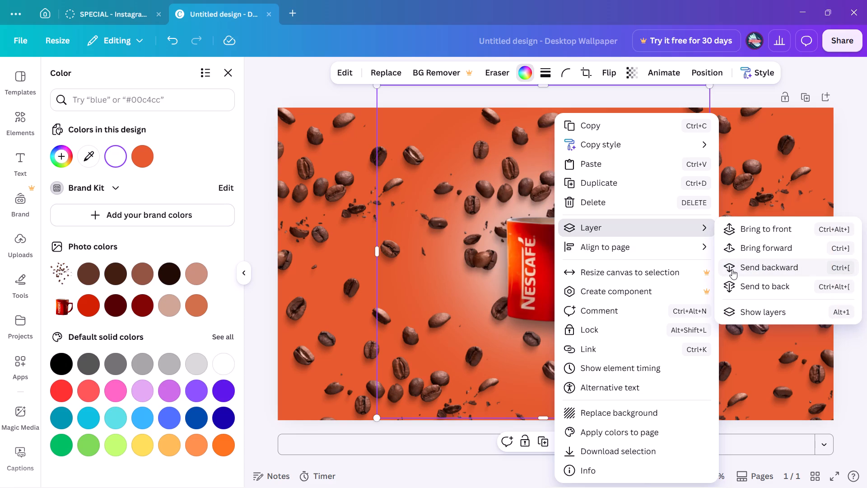
# Enlarge the white glow further from its upper-left corner and re-centre it behind the mug.
pyautogui.click(852, 170)
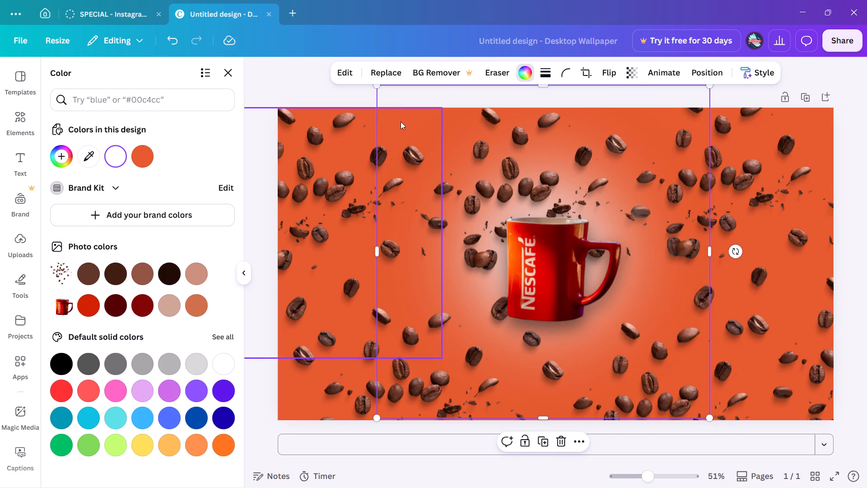
pyautogui.moveTo(378, 85); pyautogui.dragTo(285, 77)
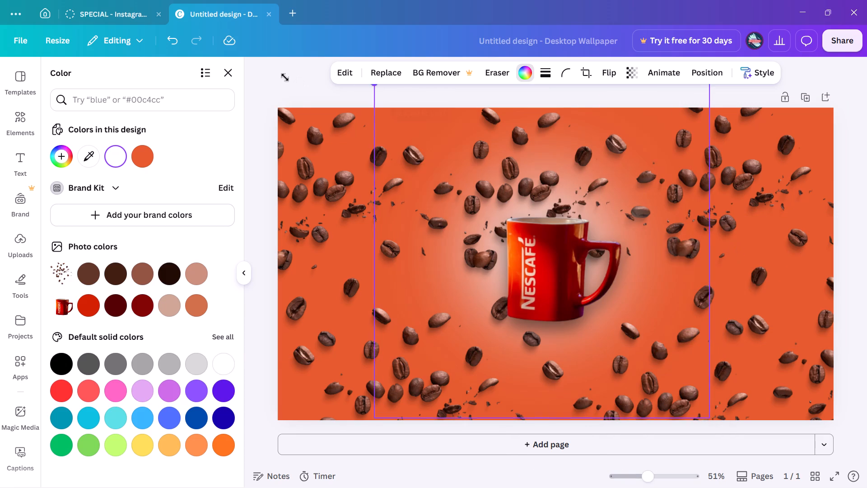
pyautogui.moveTo(285, 77); pyautogui.dragTo(258, 65)
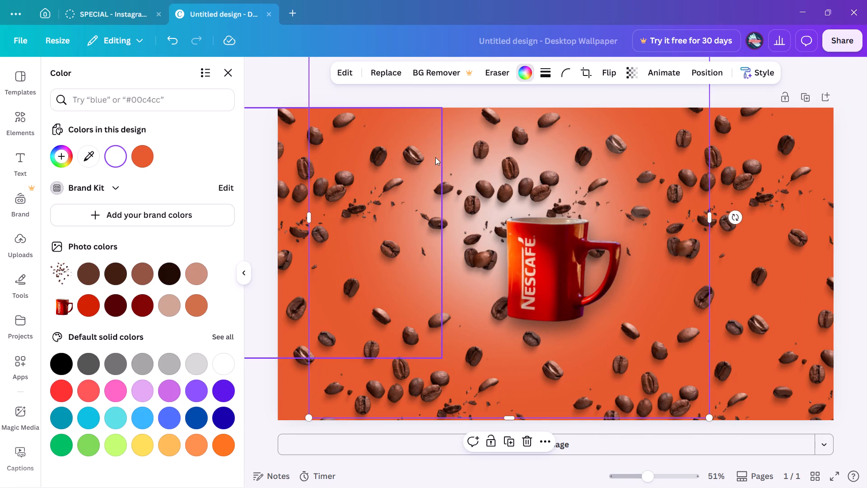
pyautogui.moveTo(366, 94); pyautogui.dragTo(394, 114)
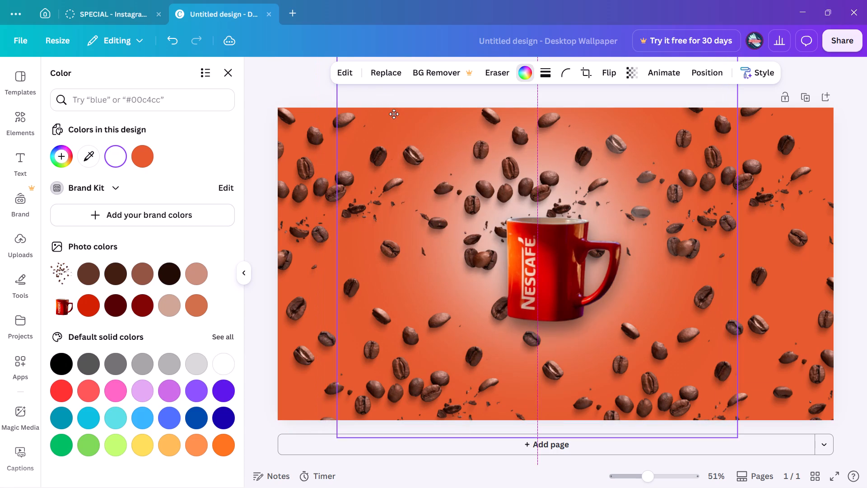
pyautogui.moveTo(394, 114); pyautogui.dragTo(408, 132)
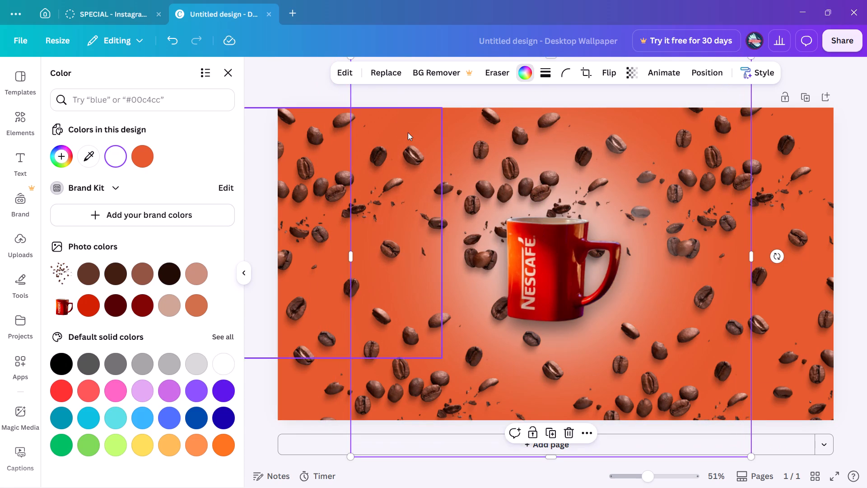
pyautogui.click(850, 78)
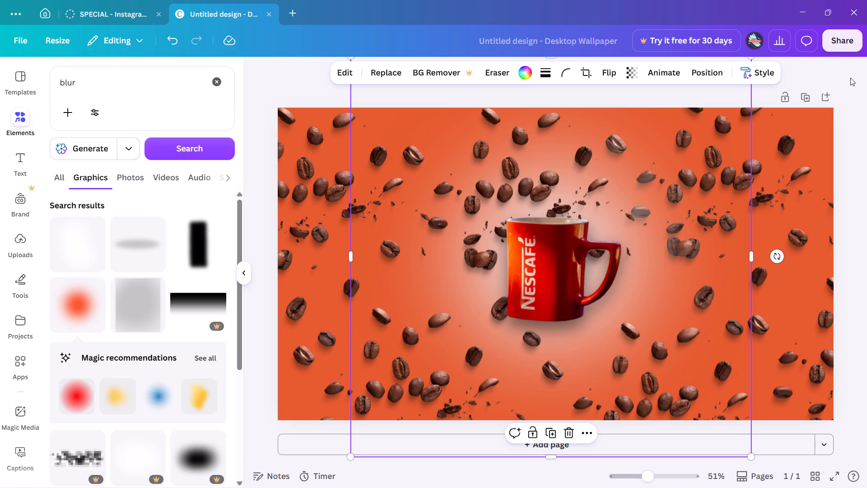
pyautogui.click(270, 87)
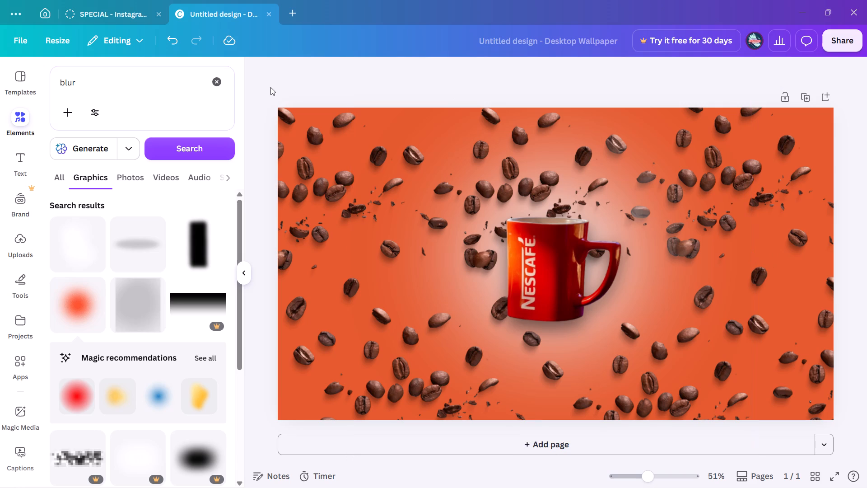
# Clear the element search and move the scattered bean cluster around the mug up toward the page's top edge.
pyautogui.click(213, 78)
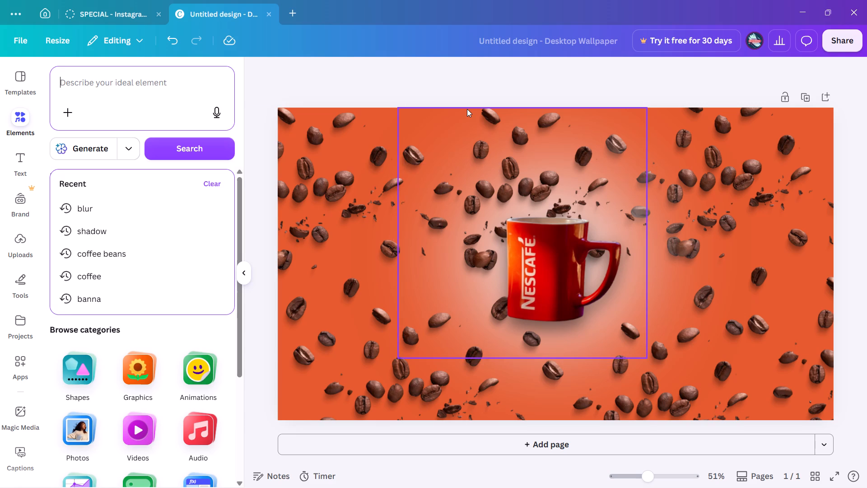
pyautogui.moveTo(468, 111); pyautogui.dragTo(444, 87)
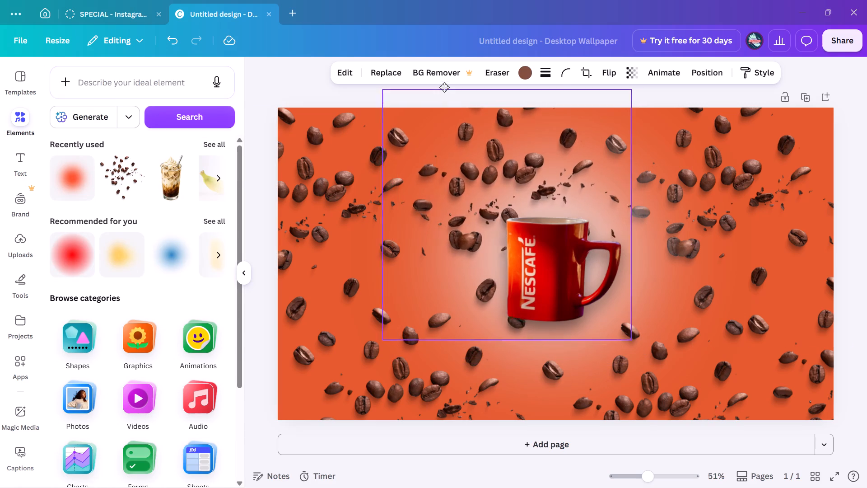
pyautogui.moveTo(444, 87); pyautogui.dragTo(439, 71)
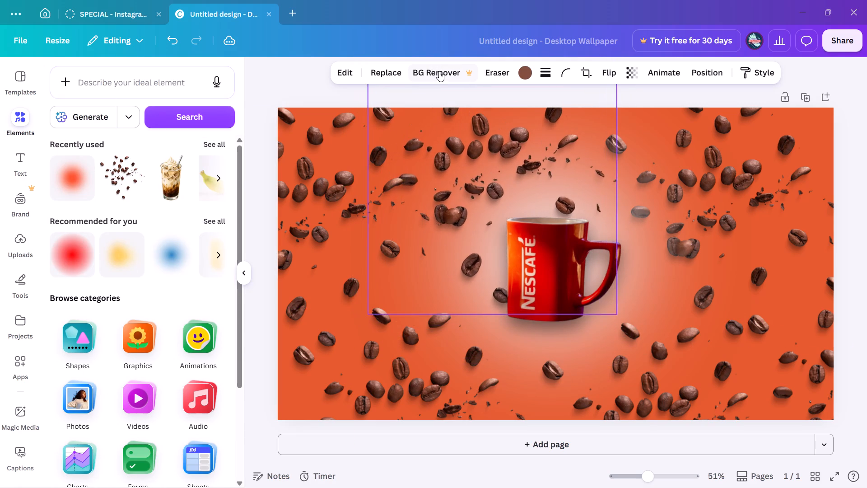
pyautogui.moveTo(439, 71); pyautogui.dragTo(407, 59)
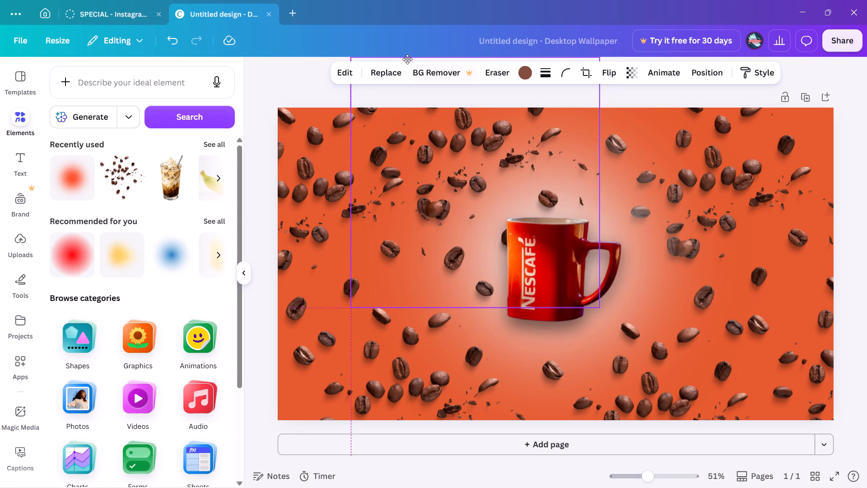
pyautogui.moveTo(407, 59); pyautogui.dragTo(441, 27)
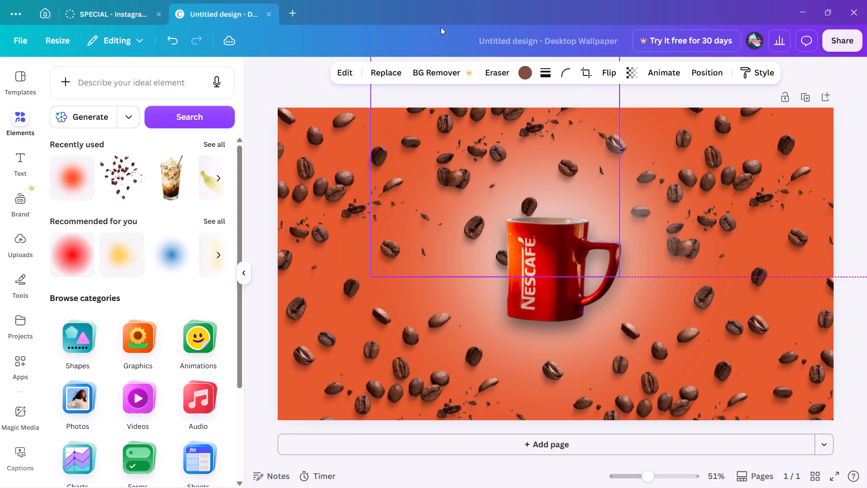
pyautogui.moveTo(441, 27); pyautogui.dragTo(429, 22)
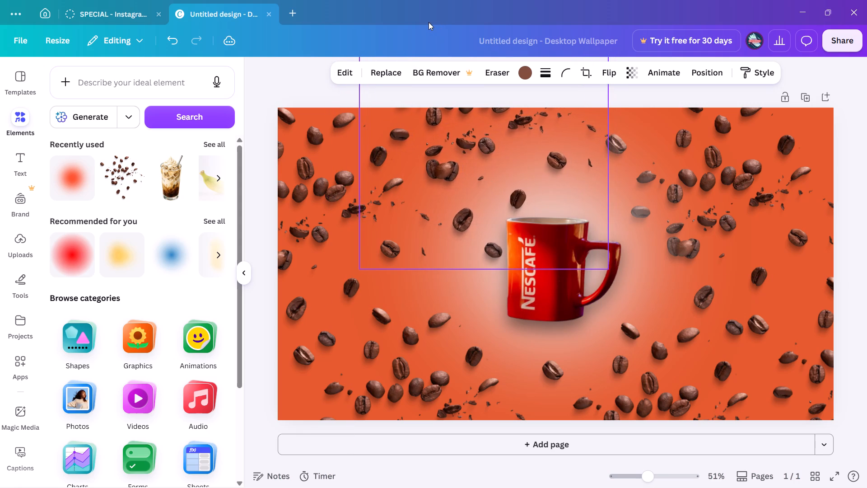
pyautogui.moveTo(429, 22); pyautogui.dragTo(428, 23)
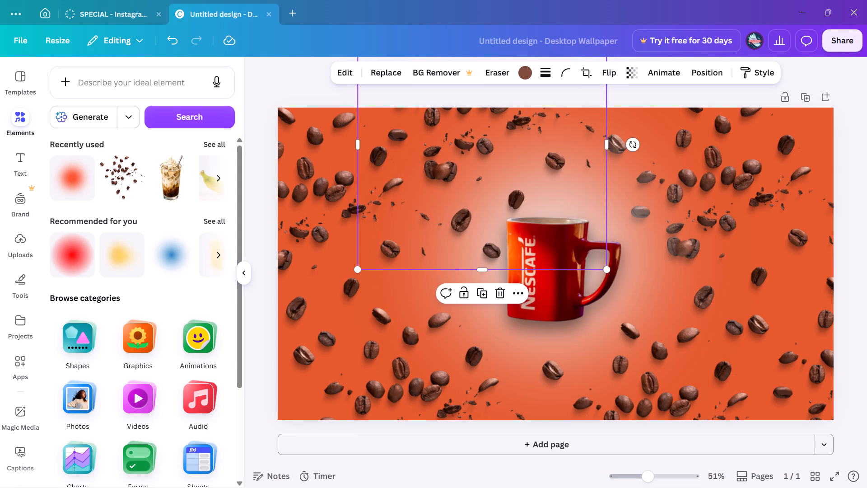
# Search the elements for "coffee beans" and add the photo of a single coffee bean to the page.
pyautogui.click(119, 84)
pyautogui.click(111, 256)
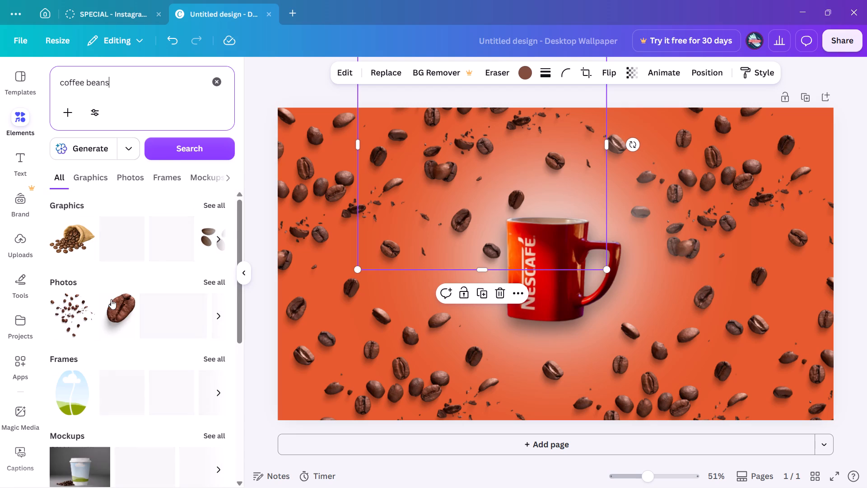
pyautogui.click(110, 308)
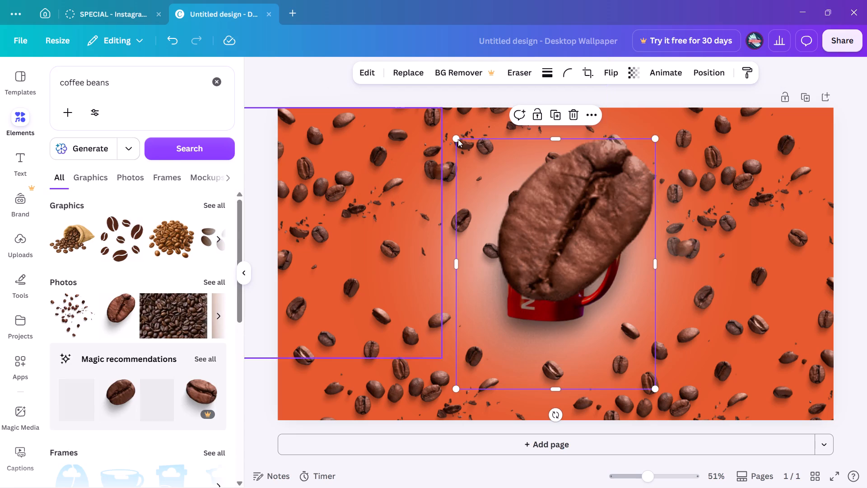
# Shrink the single coffee bean to a small size and place it at the mug's lower-right base.
pyautogui.moveTo(457, 140); pyautogui.dragTo(563, 223)
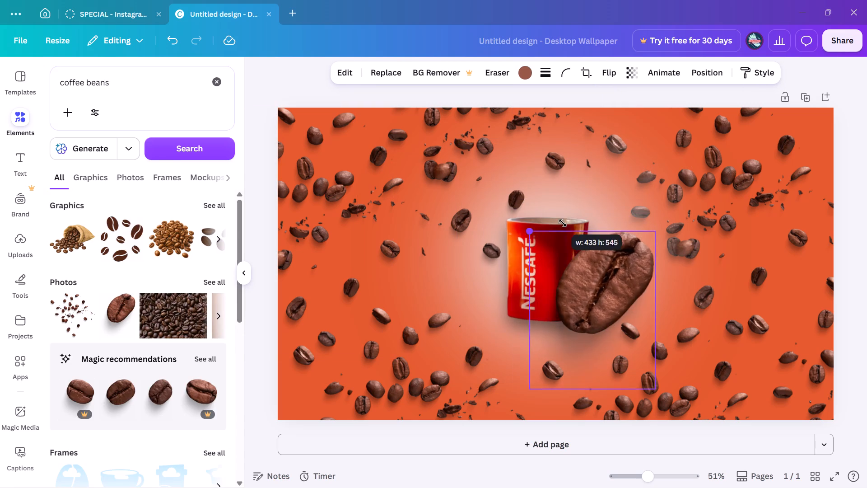
pyautogui.moveTo(563, 223); pyautogui.dragTo(585, 286)
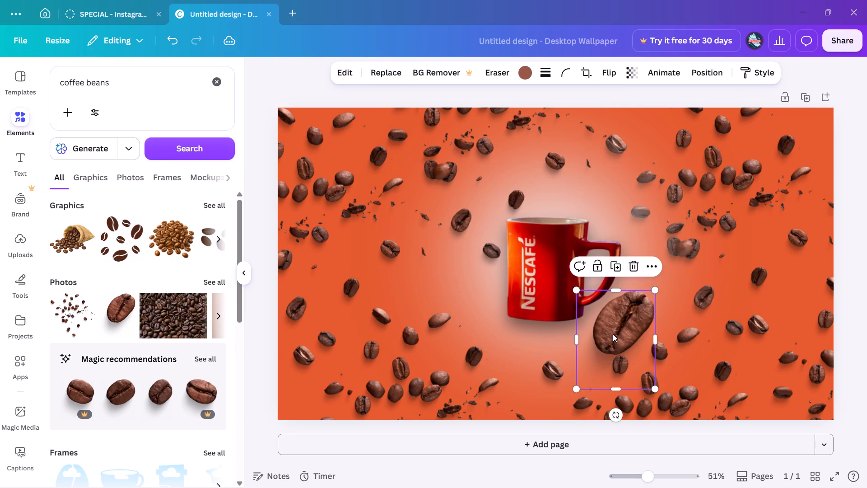
pyautogui.moveTo(614, 335); pyautogui.dragTo(585, 331)
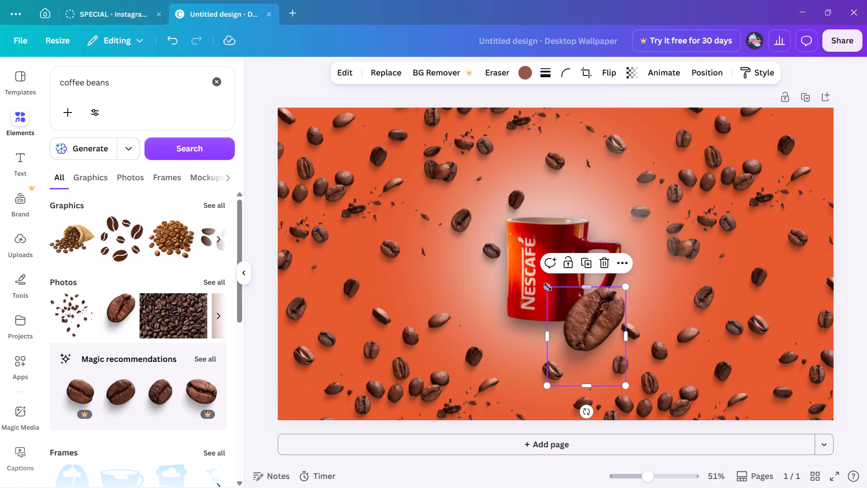
pyautogui.moveTo(547, 287); pyautogui.dragTo(615, 327)
pyautogui.moveTo(619, 369); pyautogui.dragTo(585, 336)
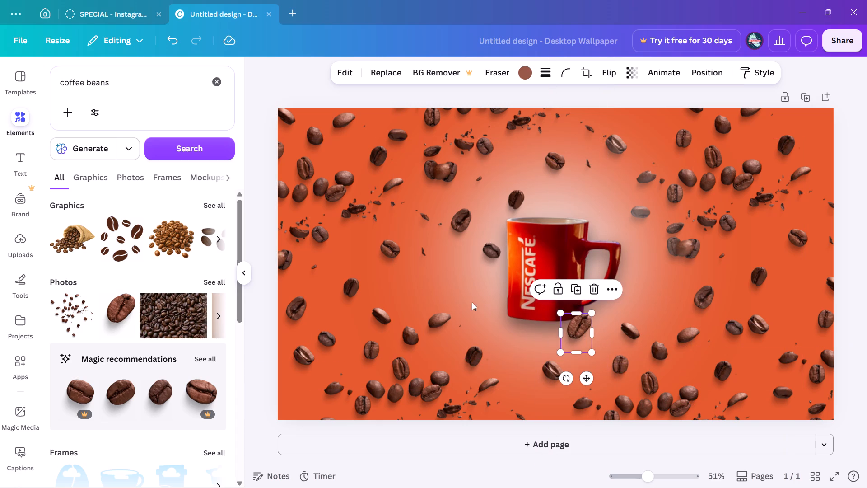
# Duplicate the small bean twice, placing one copy at the mug's lower-left edge and the other farther left of the mug.
pyautogui.click(579, 289)
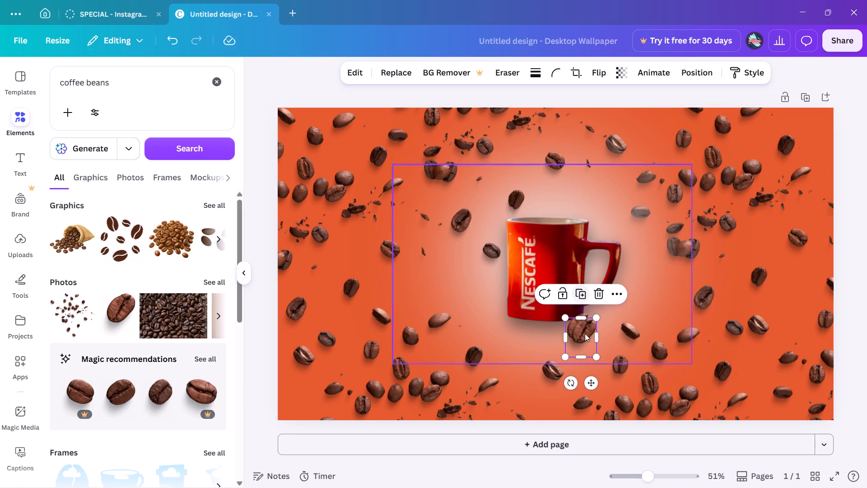
pyautogui.moveTo(585, 335); pyautogui.dragTo(515, 329)
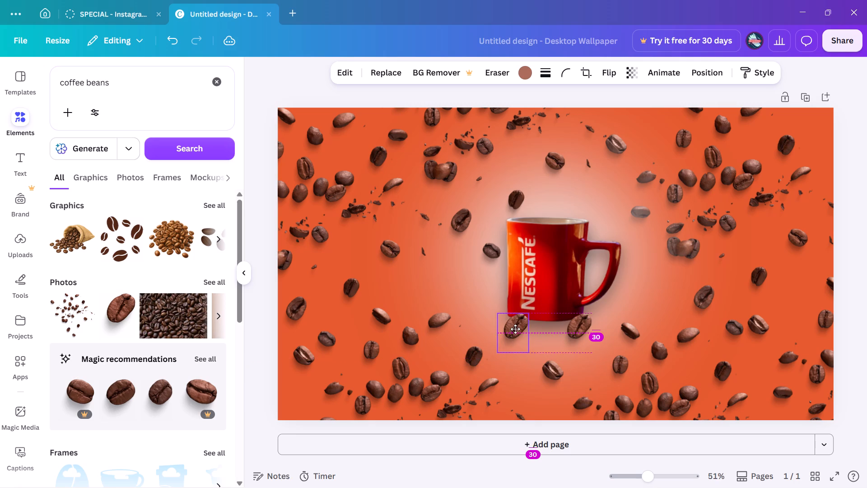
pyautogui.moveTo(515, 329); pyautogui.dragTo(506, 313)
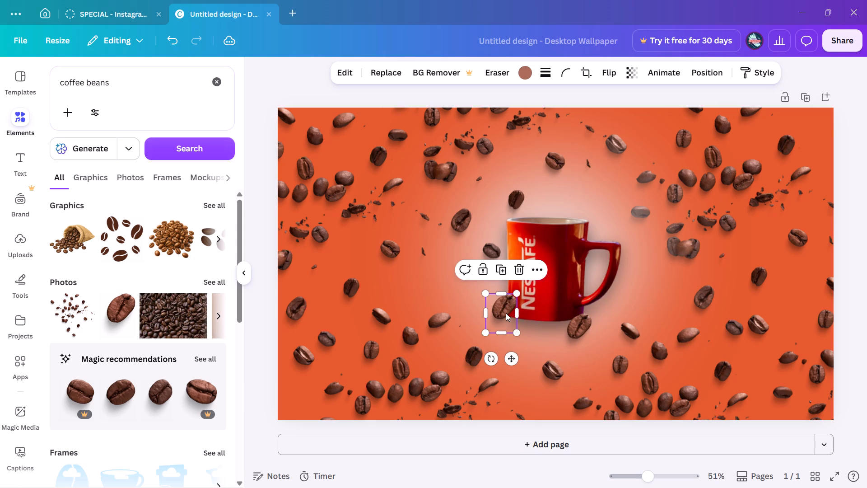
pyautogui.click(504, 273)
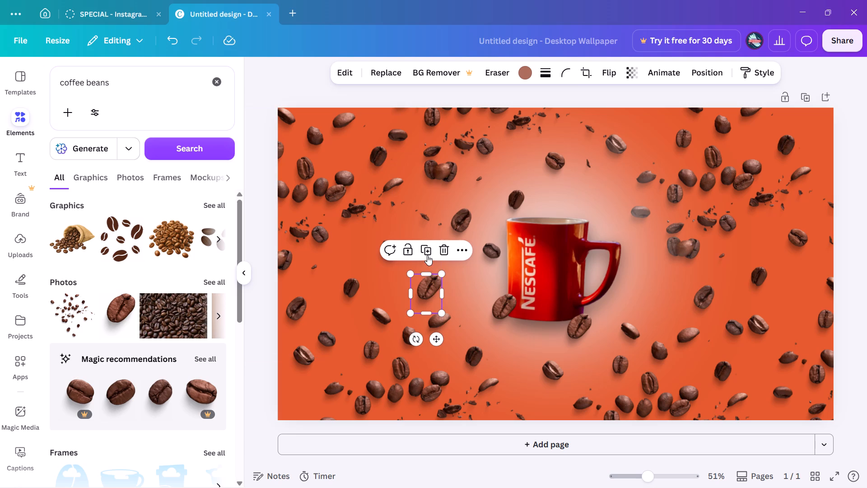
# Delete all six scattered coffee-bean clusters from the page, keeping the mug, glow and three single beans.
pyautogui.click(383, 197)
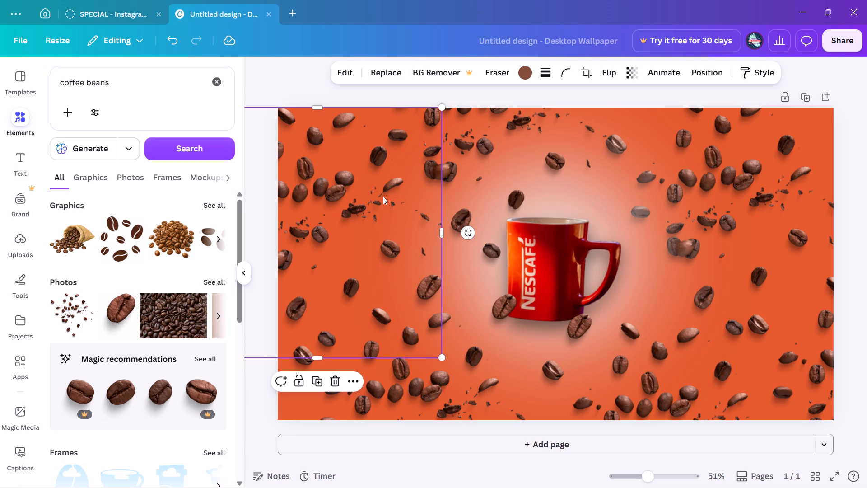
pyautogui.click(334, 383)
pyautogui.click(471, 112)
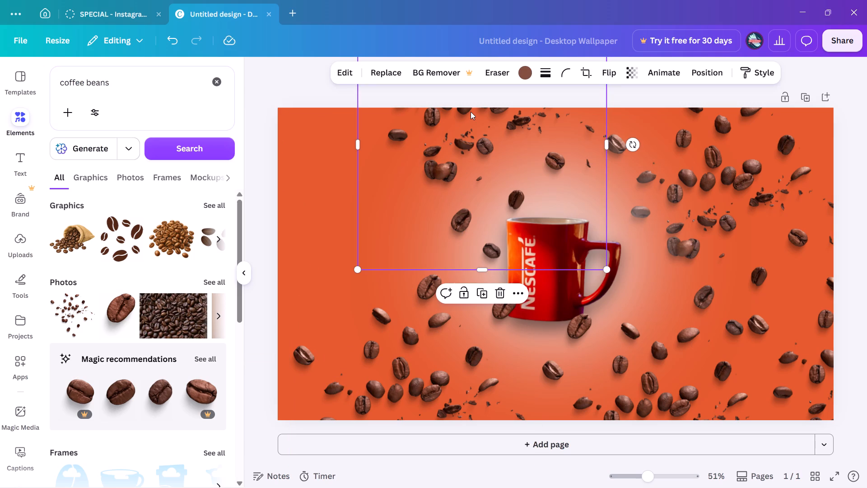
pyautogui.click(503, 299)
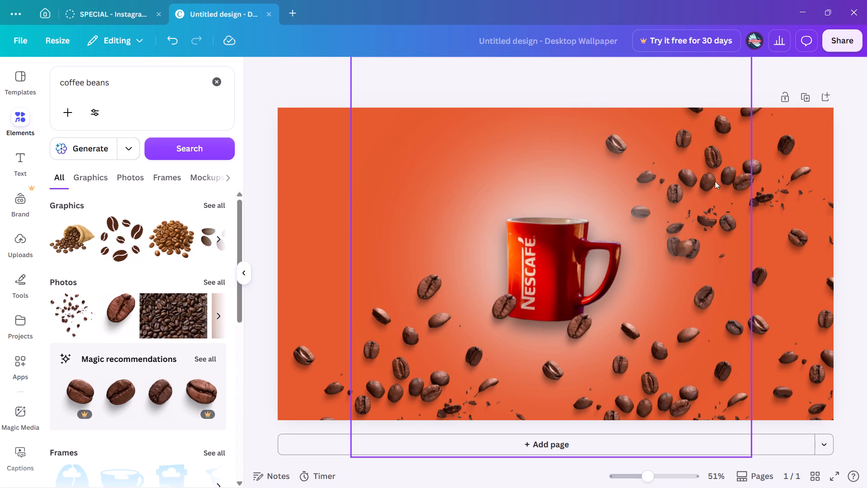
pyautogui.click(773, 160)
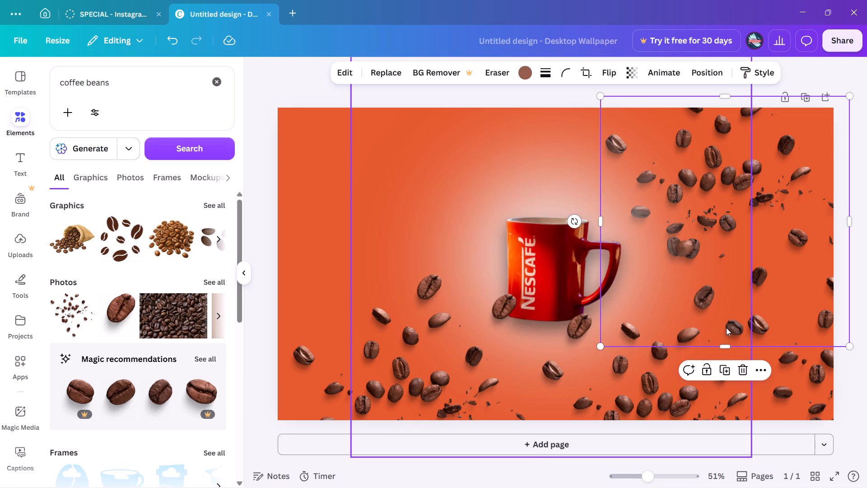
pyautogui.click(747, 366)
pyautogui.click(792, 361)
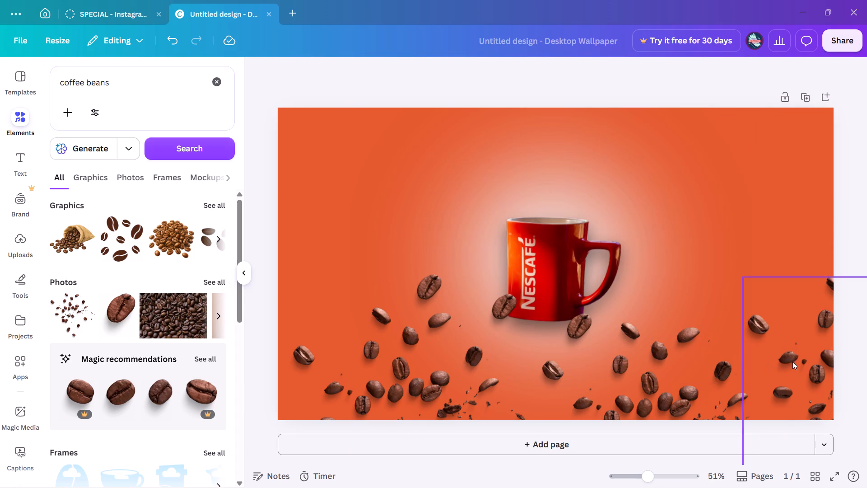
pyautogui.click(834, 258)
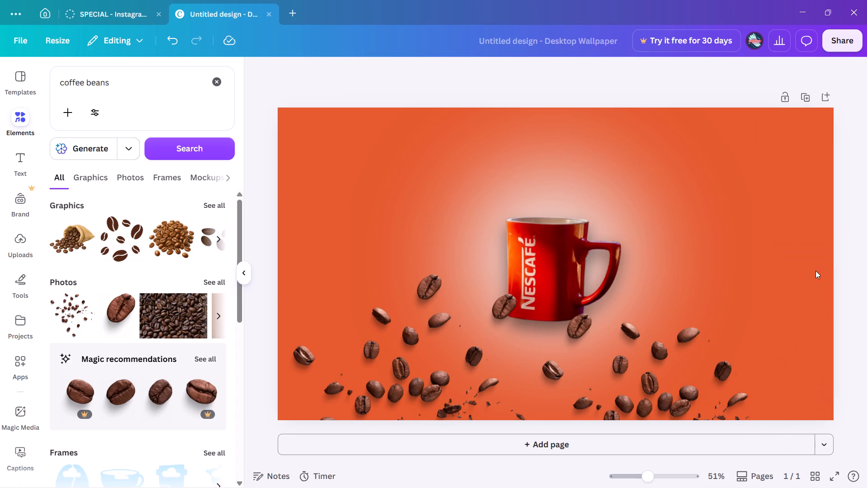
pyautogui.click(698, 365)
pyautogui.click(677, 289)
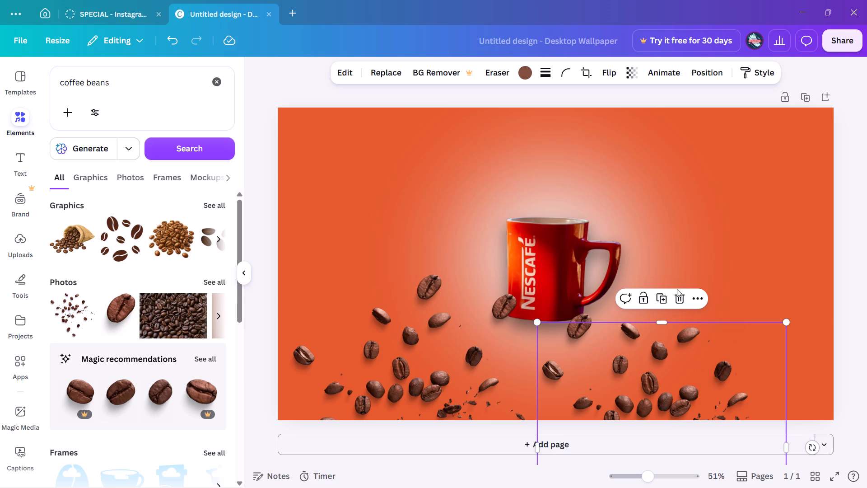
pyautogui.click(680, 296)
pyautogui.click(408, 390)
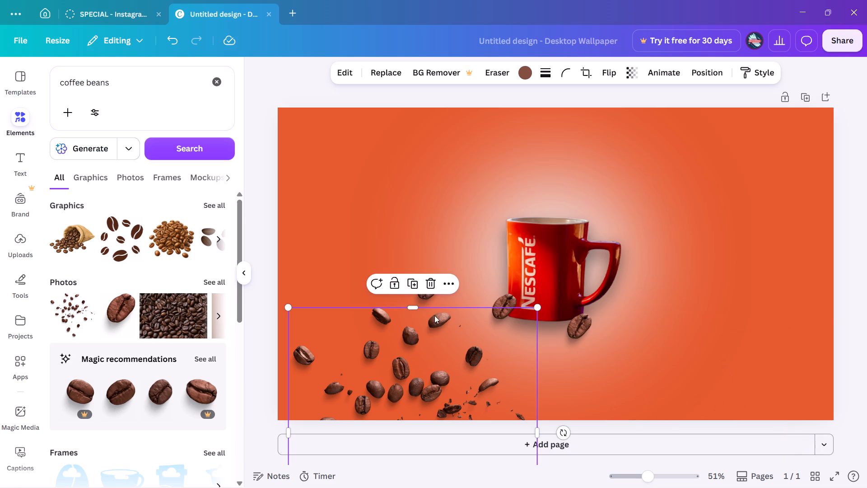
pyautogui.click(426, 286)
# Move the single bean left of the mug to the page's left edge near the lower-left corner, partly cut off by the edge.
pyautogui.moveTo(429, 286); pyautogui.dragTo(481, 250)
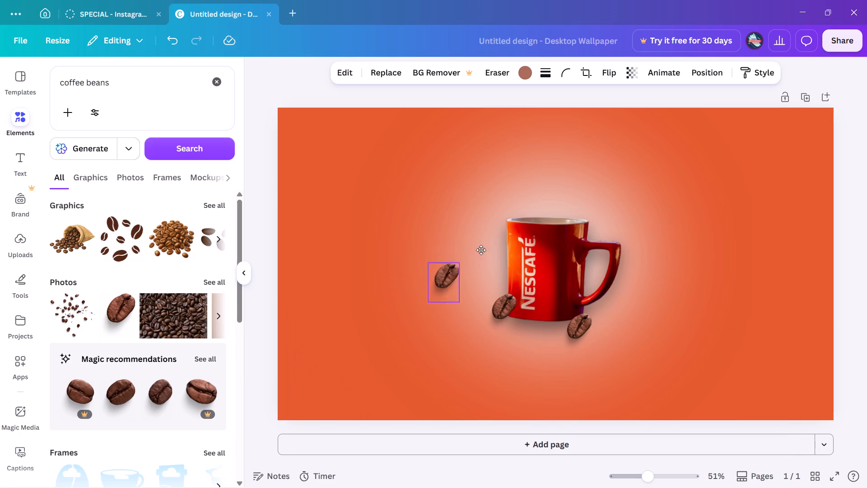
pyautogui.moveTo(481, 250); pyautogui.dragTo(478, 340)
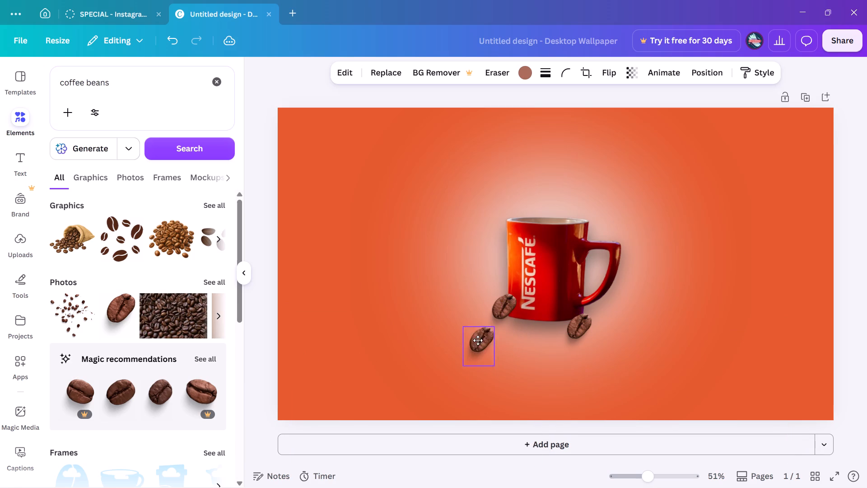
pyautogui.moveTo(478, 340); pyautogui.dragTo(284, 385)
# Duplicate the corner bean four times and space the copies along the page's bottom edge, ending at the bottom-right corner.
pyautogui.click(291, 346)
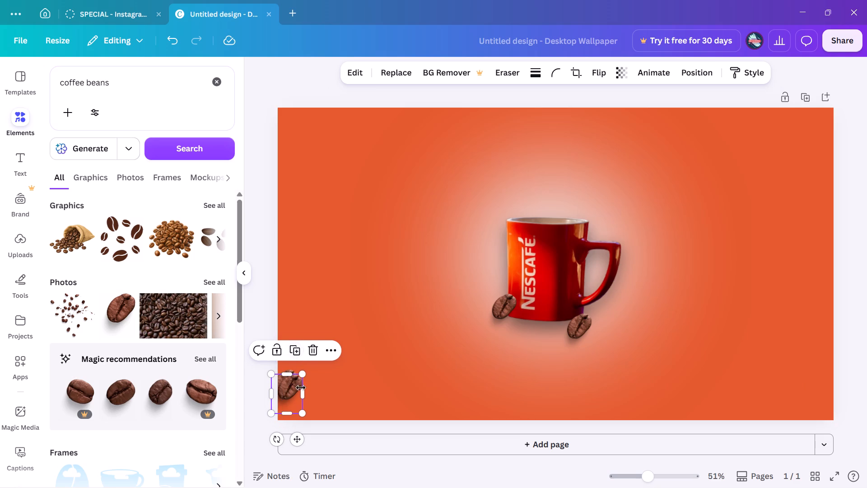
pyautogui.moveTo(297, 394); pyautogui.dragTo(379, 418)
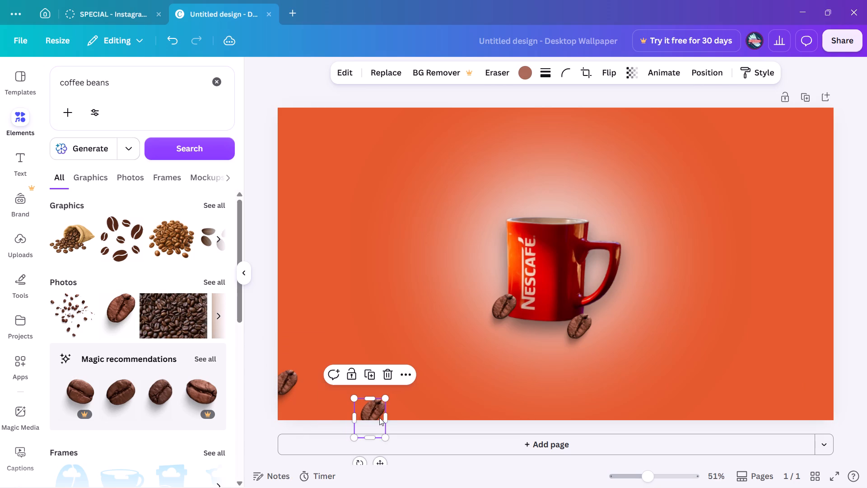
pyautogui.click(369, 377)
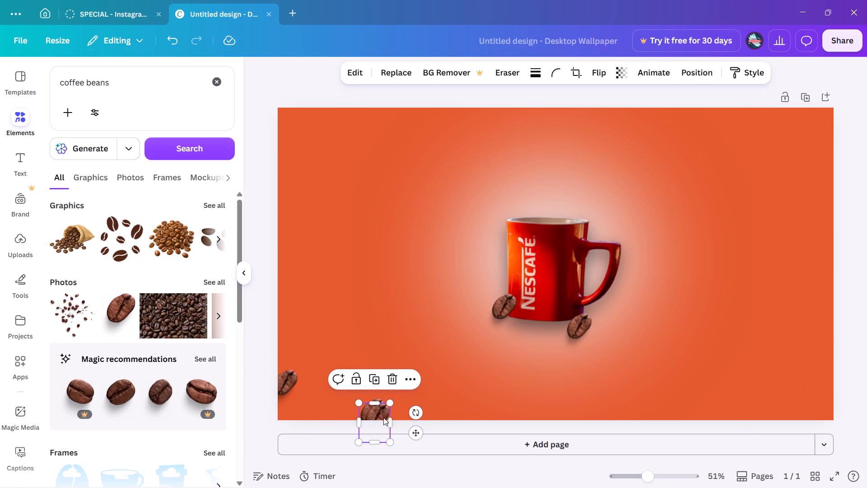
pyautogui.moveTo(382, 418); pyautogui.dragTo(509, 407)
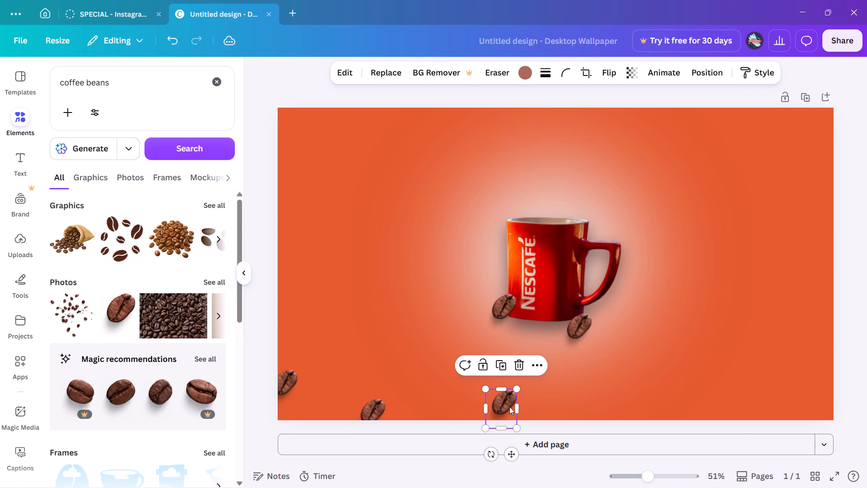
pyautogui.moveTo(507, 404); pyautogui.dragTo(513, 408)
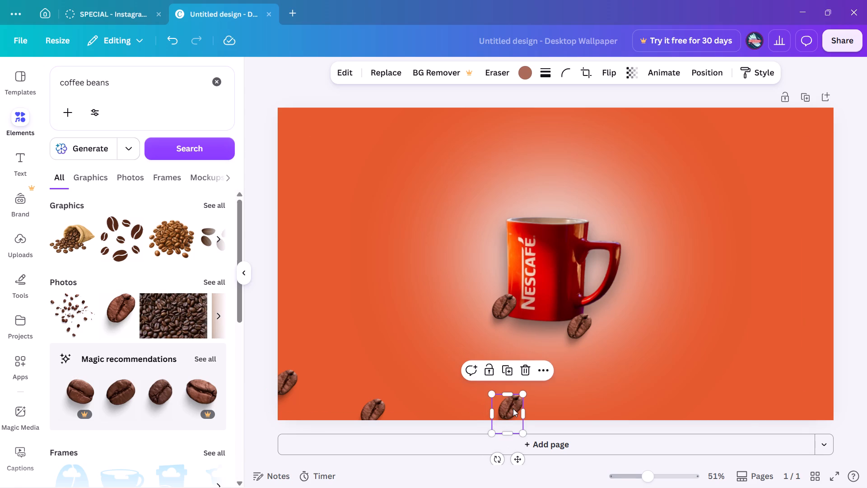
pyautogui.click(505, 368)
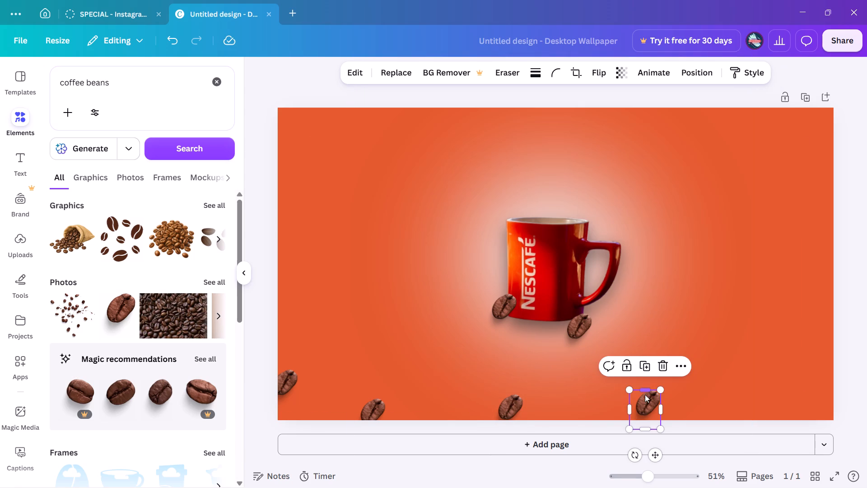
pyautogui.moveTo(647, 396); pyautogui.dragTo(657, 405)
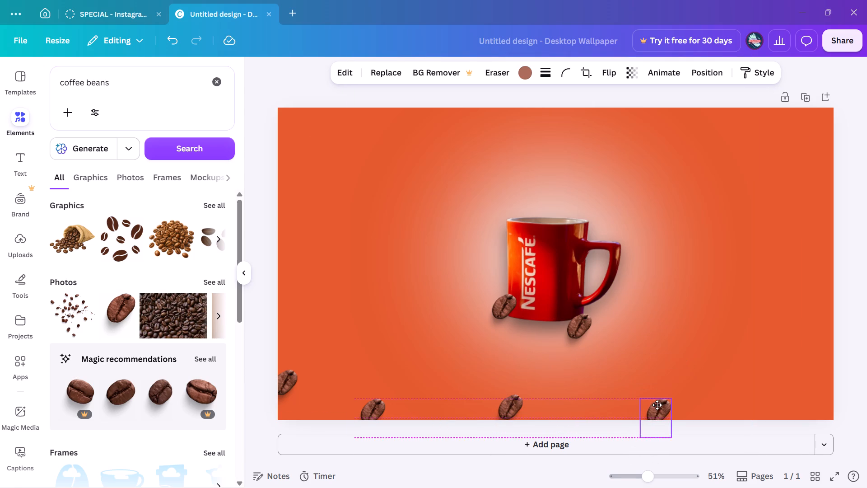
pyautogui.moveTo(657, 405); pyautogui.dragTo(675, 409)
pyautogui.click(677, 379)
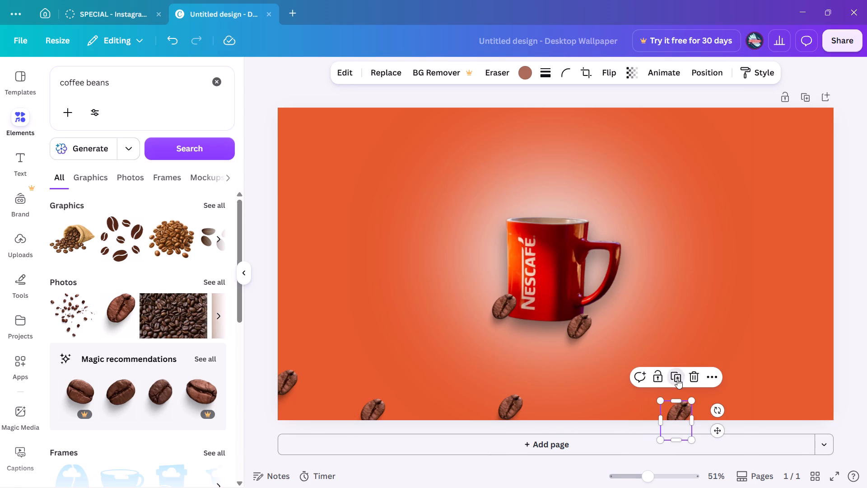
pyautogui.moveTo(846, 419); pyautogui.dragTo(835, 412)
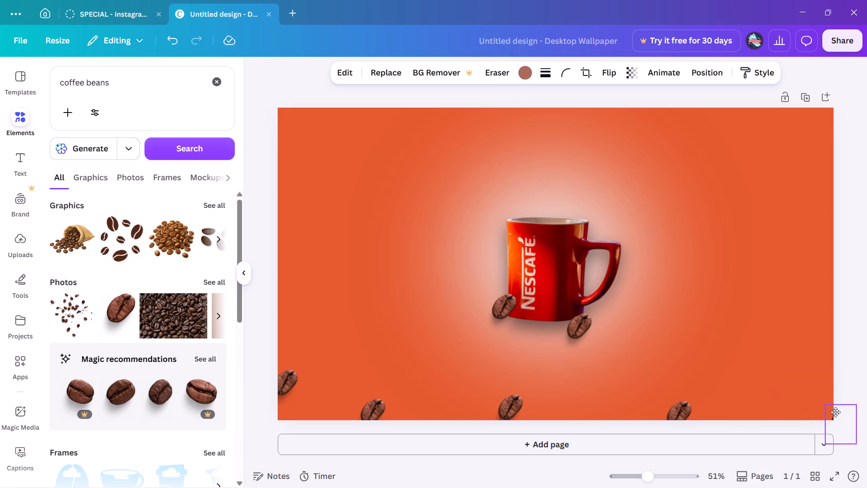
pyautogui.moveTo(835, 412); pyautogui.dragTo(829, 409)
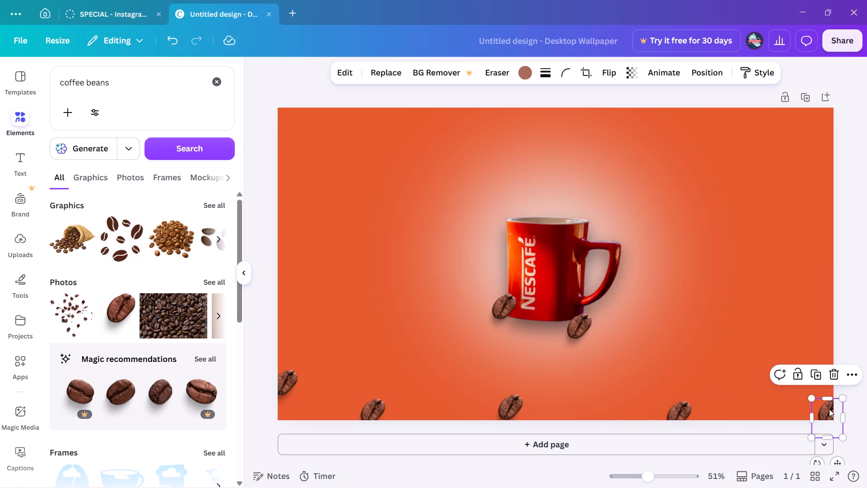
# Duplicate the bottom-right bean three times and space the copies up the page's right edge, ending at the top-right corner.
pyautogui.click(815, 369)
pyautogui.moveTo(833, 418); pyautogui.dragTo(831, 399)
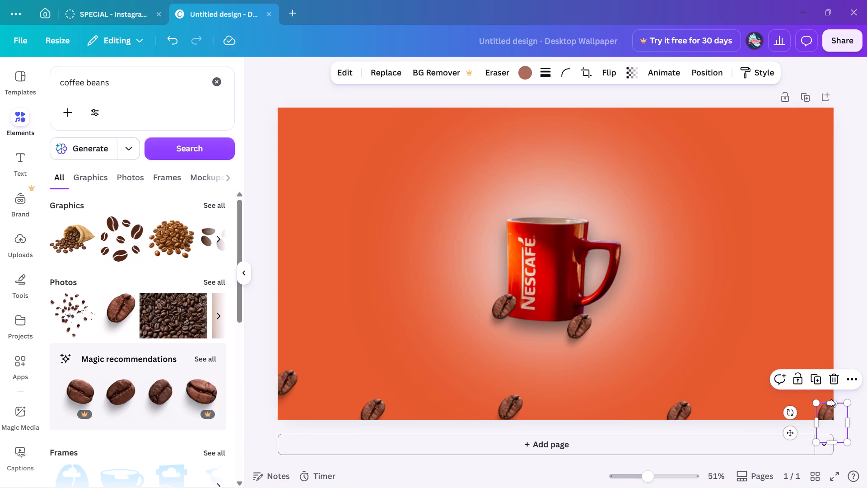
pyautogui.moveTo(831, 399); pyautogui.dragTo(823, 330)
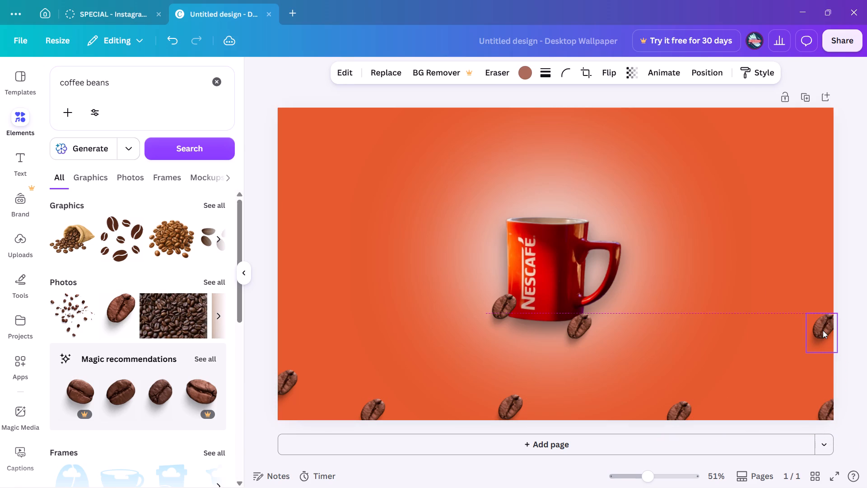
pyautogui.click(814, 285)
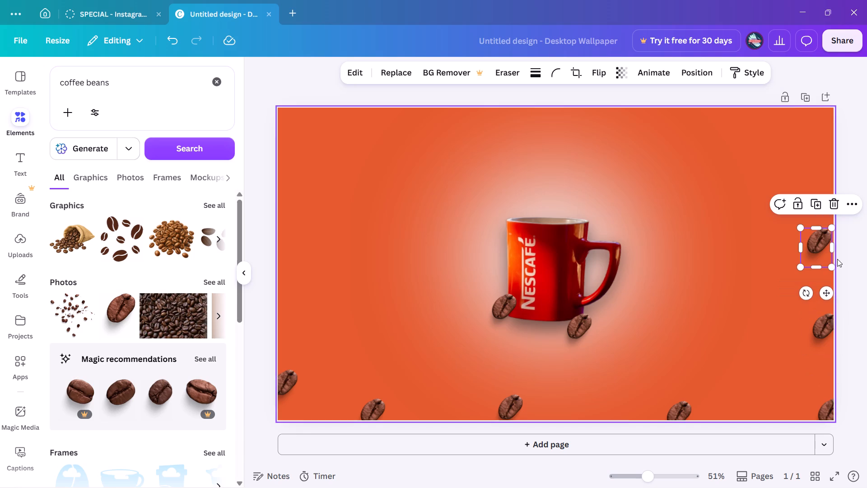
pyautogui.click(816, 209)
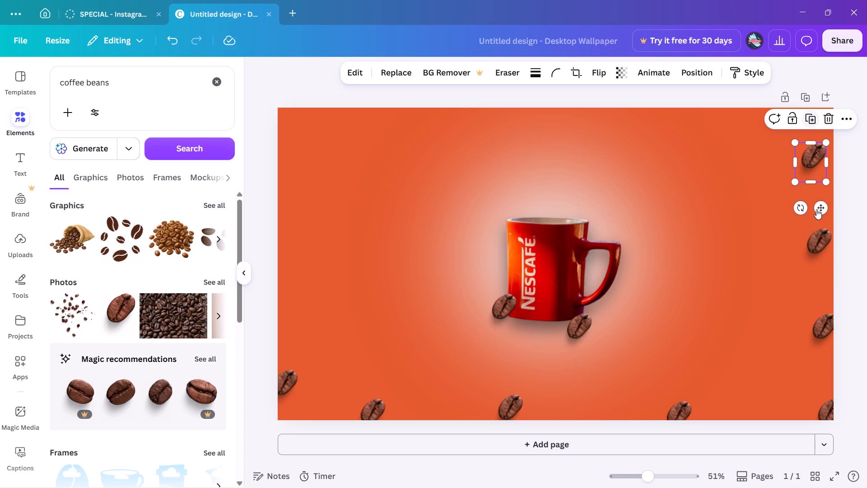
pyautogui.moveTo(808, 155); pyautogui.dragTo(820, 127)
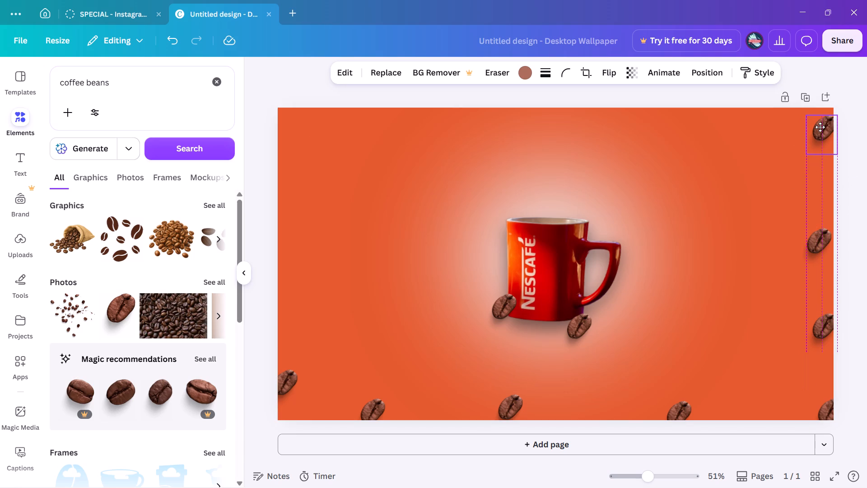
pyautogui.moveTo(820, 127); pyautogui.dragTo(823, 119)
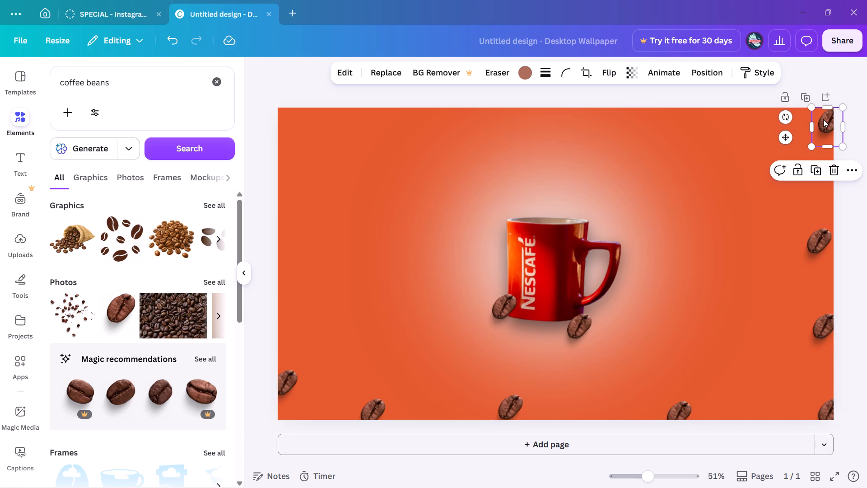
# Duplicate the top-right bean five times and space the copies evenly along the page's top edge, ending at the top-left corner.
pyautogui.click(812, 173)
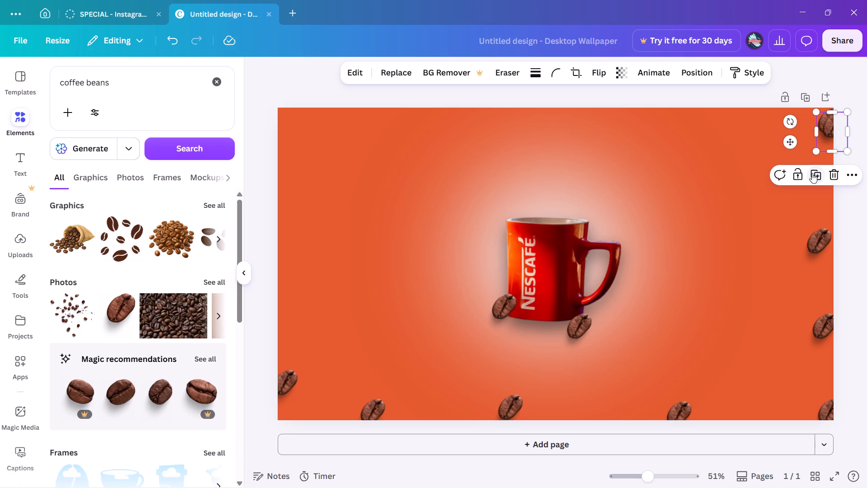
pyautogui.moveTo(825, 127); pyautogui.dragTo(714, 121)
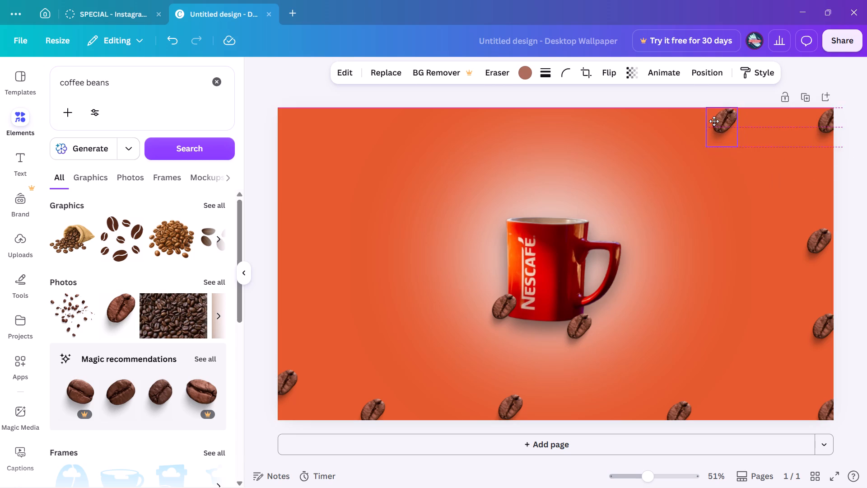
pyautogui.moveTo(714, 121); pyautogui.dragTo(713, 116)
pyautogui.click(719, 165)
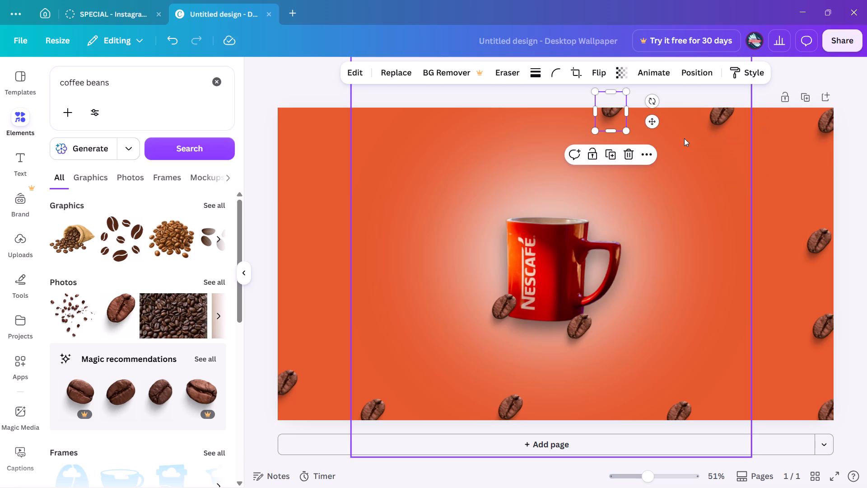
pyautogui.moveTo(609, 113); pyautogui.dragTo(610, 120)
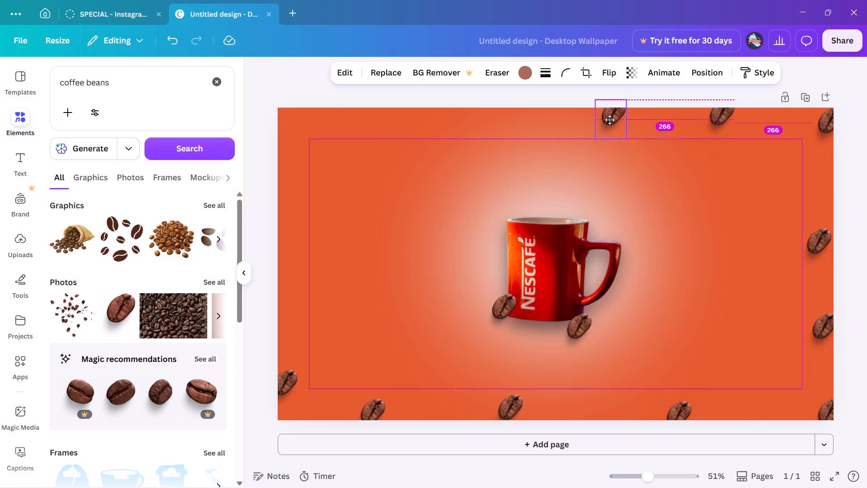
pyautogui.moveTo(610, 120); pyautogui.dragTo(610, 122)
pyautogui.click(613, 159)
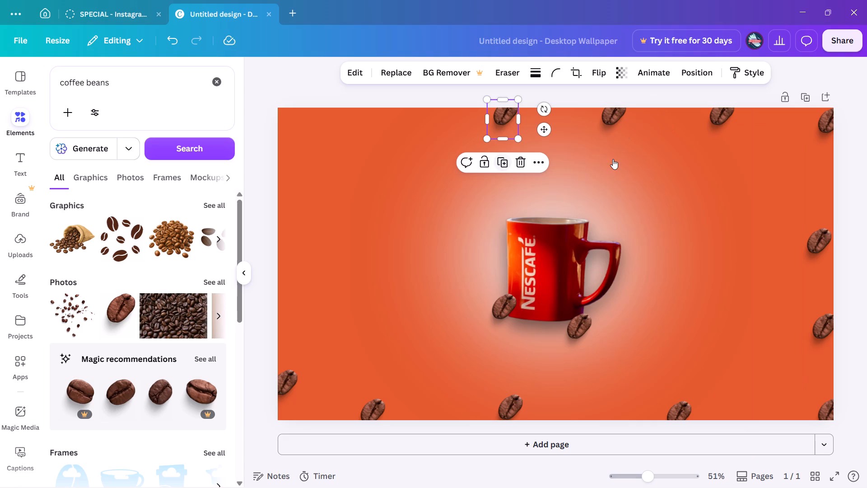
pyautogui.click(500, 161)
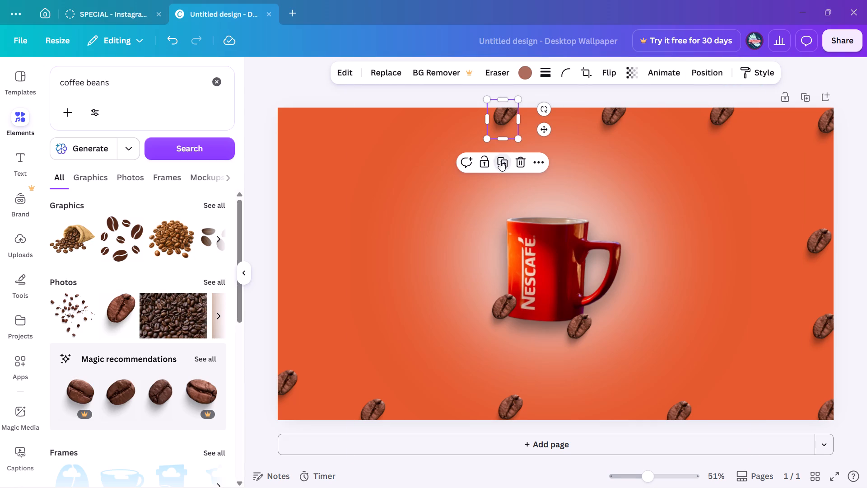
pyautogui.click(392, 162)
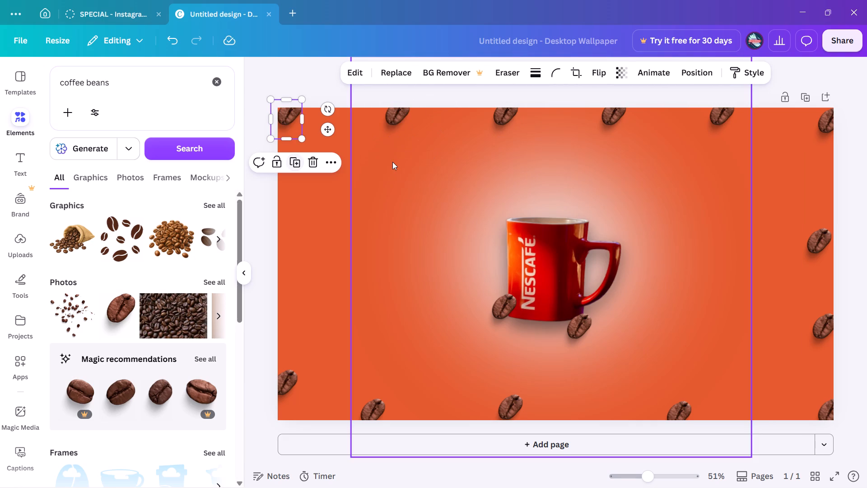
# Duplicate beans to place two copies down the page's left edge between the top-left and lower-left beans, leaving nothing selected.
pyautogui.click(297, 161)
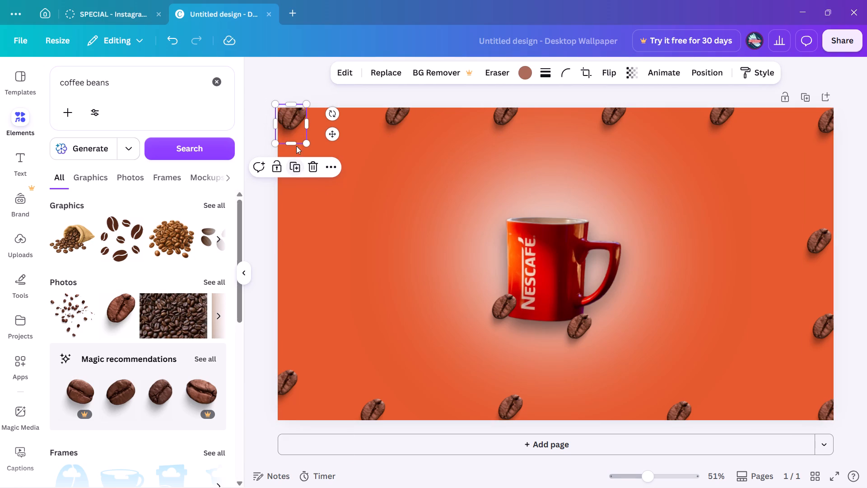
pyautogui.moveTo(291, 121); pyautogui.dragTo(283, 164)
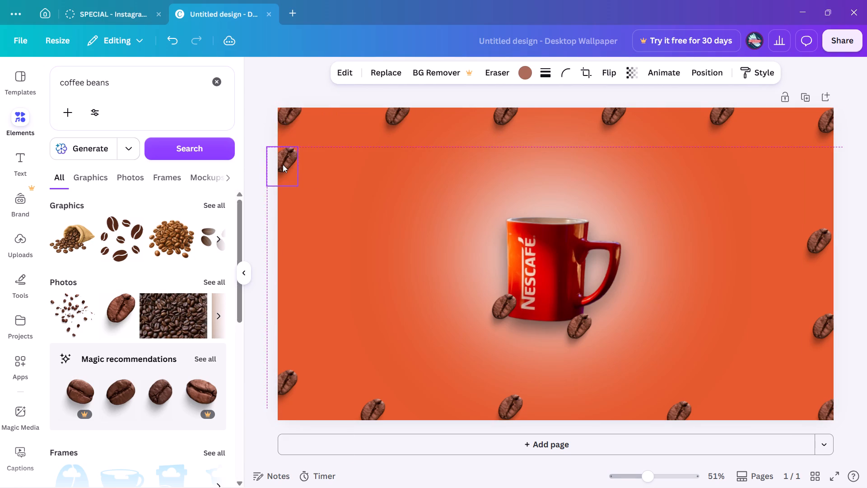
pyautogui.moveTo(283, 164); pyautogui.dragTo(281, 192)
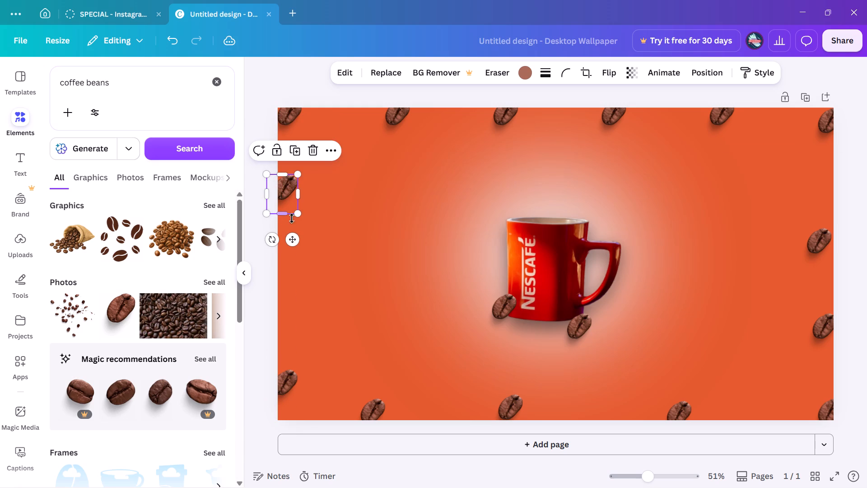
pyautogui.click(298, 137)
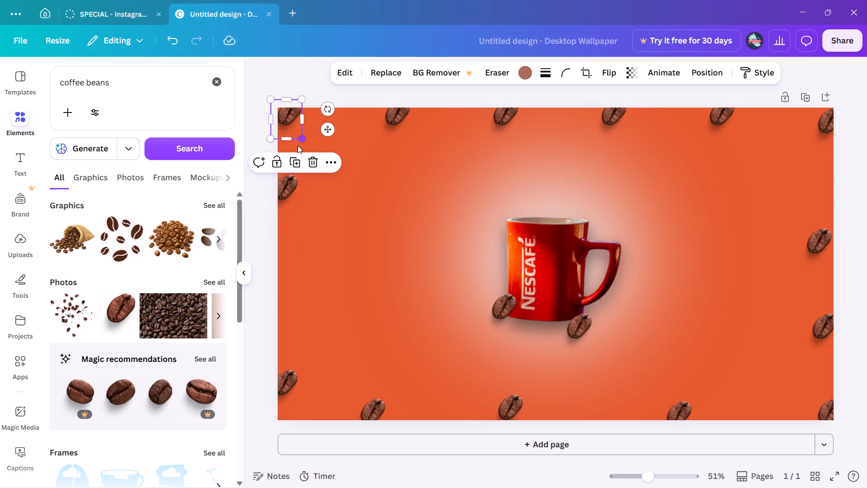
pyautogui.click(290, 185)
pyautogui.click(298, 148)
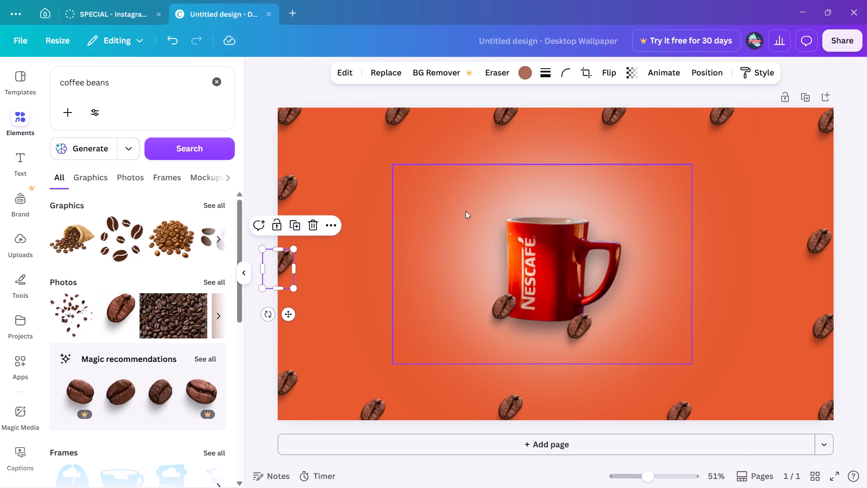
pyautogui.click(856, 172)
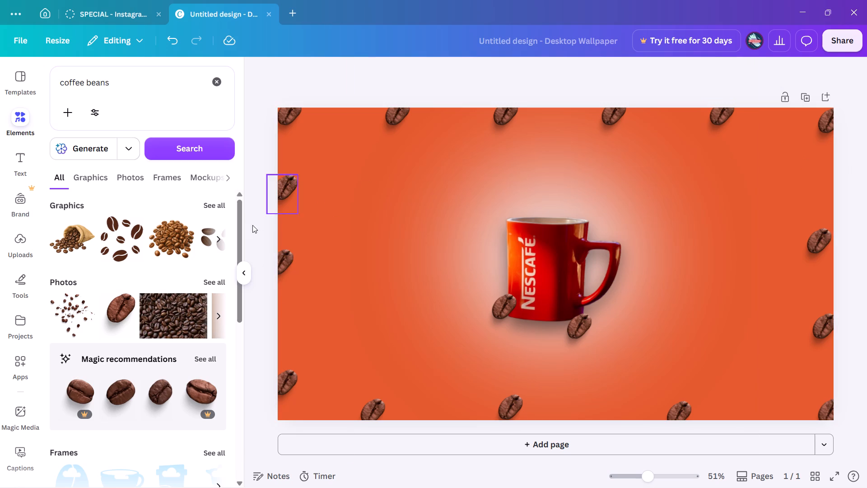
# Add the coffee splash with beans from the full photo results, shrink it to about 730 px wide, and place it over the mug.
pyautogui.click(214, 277)
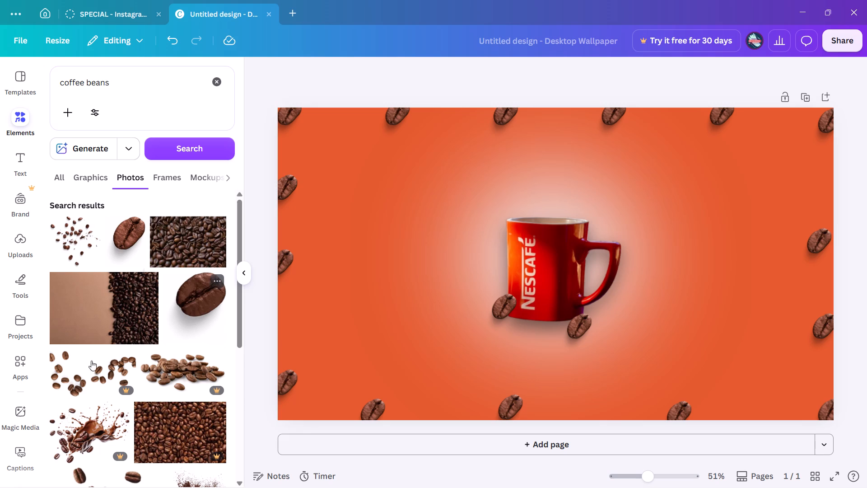
pyautogui.click(87, 441)
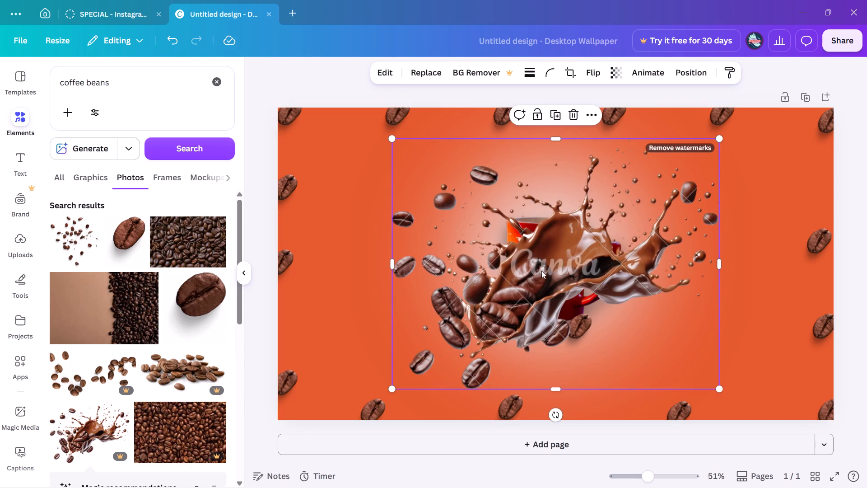
pyautogui.moveTo(392, 139); pyautogui.dragTo(429, 164)
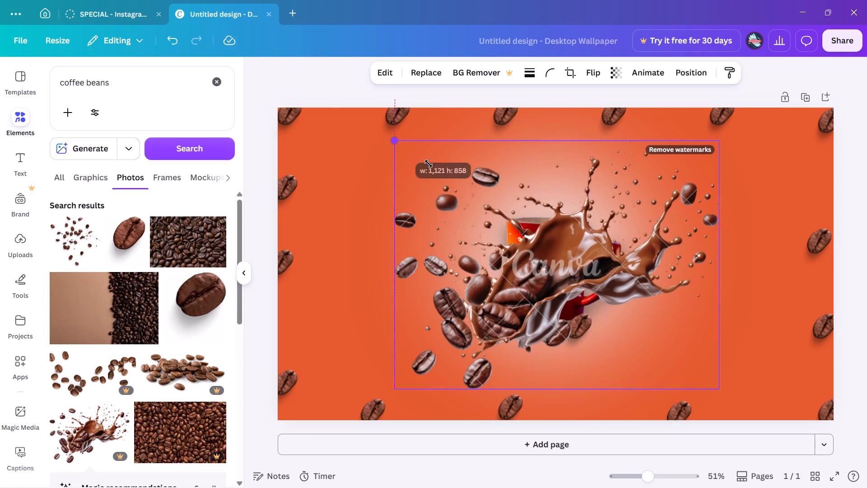
pyautogui.moveTo(429, 164); pyautogui.dragTo(516, 215)
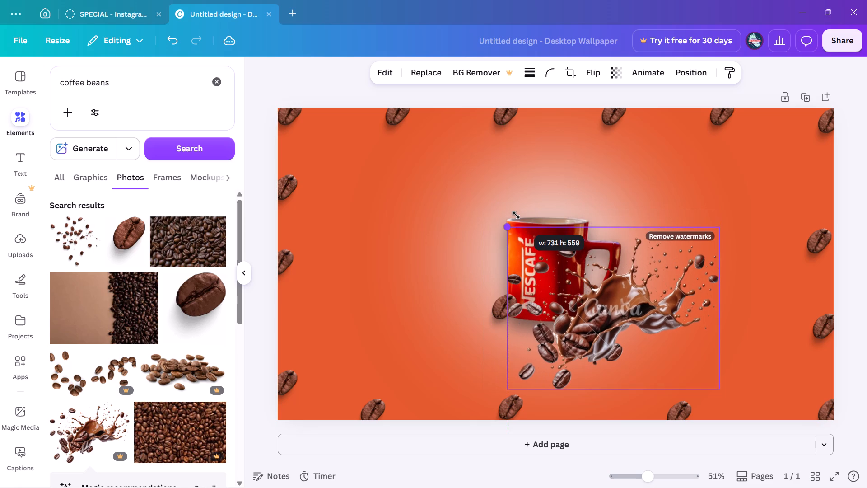
pyautogui.moveTo(516, 215); pyautogui.dragTo(518, 216)
pyautogui.moveTo(601, 299); pyautogui.dragTo(556, 292)
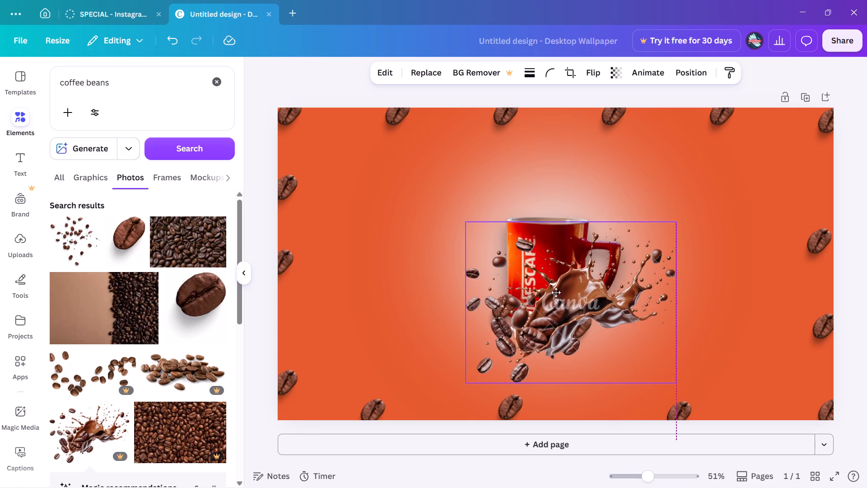
pyautogui.moveTo(556, 292); pyautogui.dragTo(544, 288)
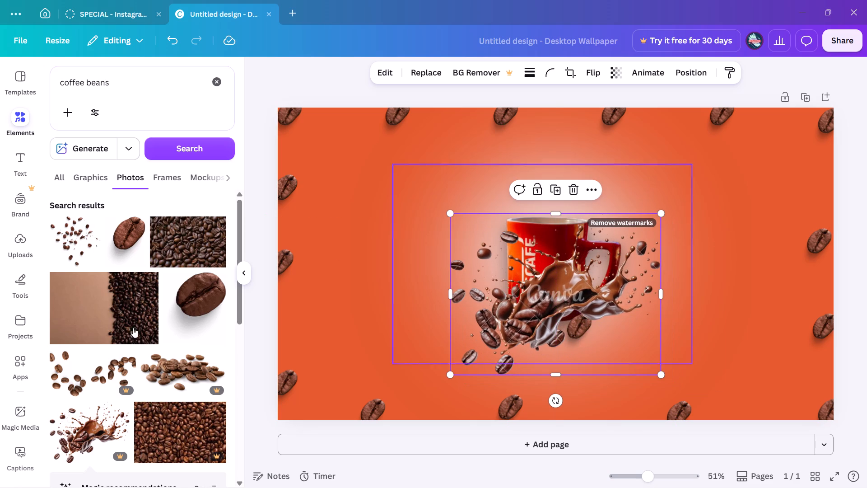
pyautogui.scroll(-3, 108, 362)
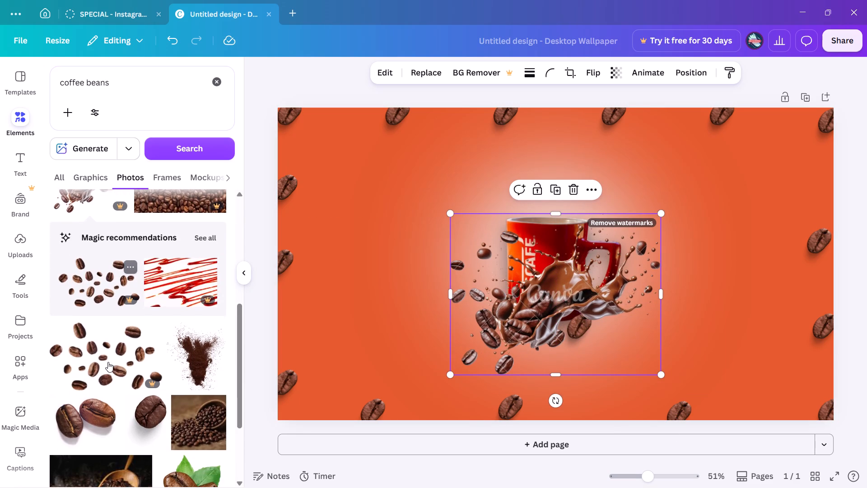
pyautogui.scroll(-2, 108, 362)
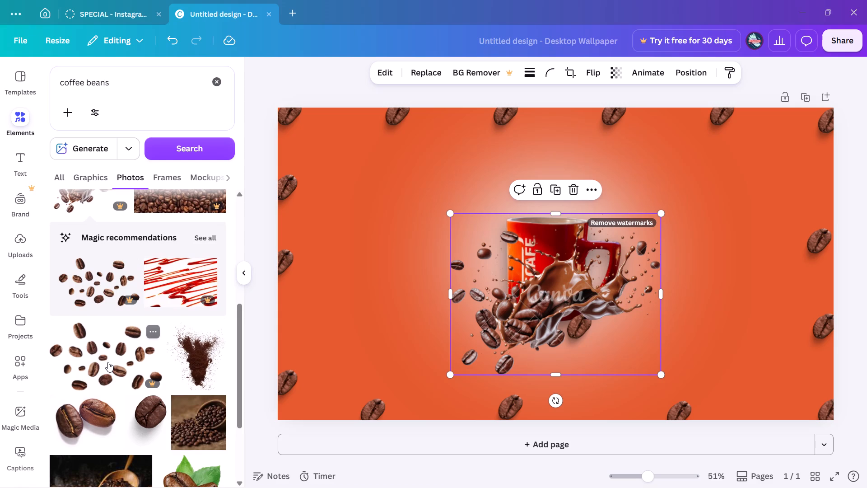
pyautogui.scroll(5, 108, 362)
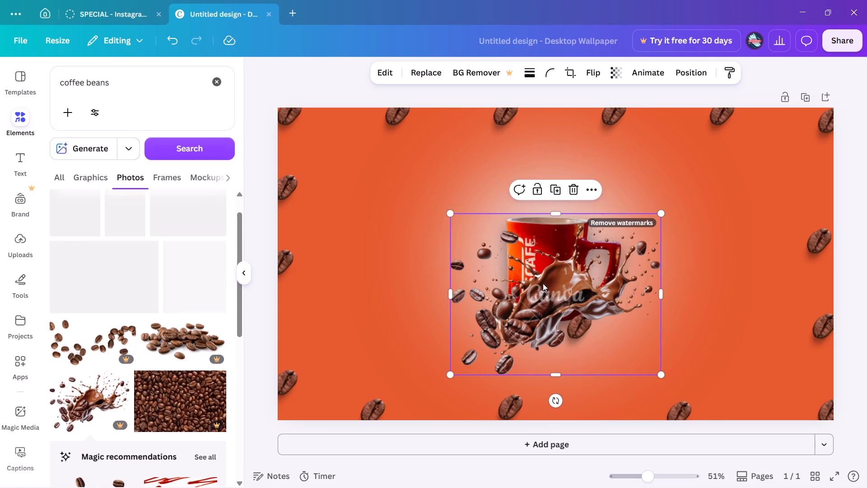
# Send the coffee splash backward in the layer order until it sits behind the mug and its two beans.
pyautogui.rightClick(543, 283)
pyautogui.click(598, 221)
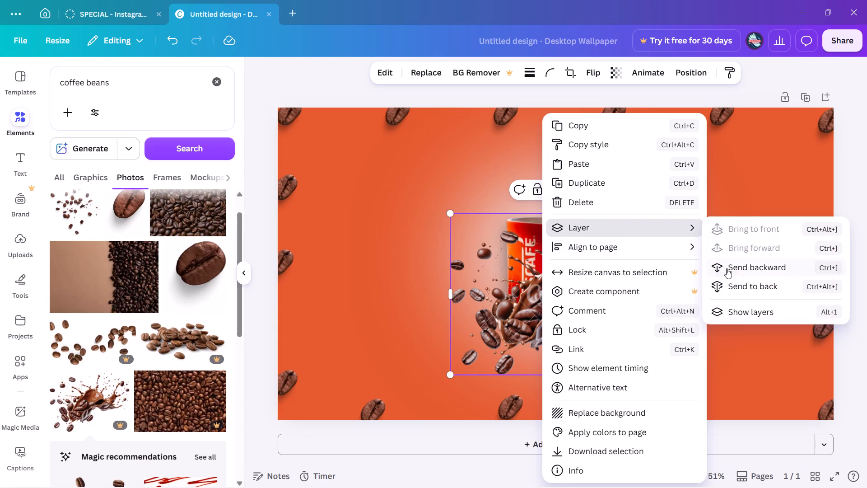
pyautogui.click(739, 271)
pyautogui.click(739, 271)
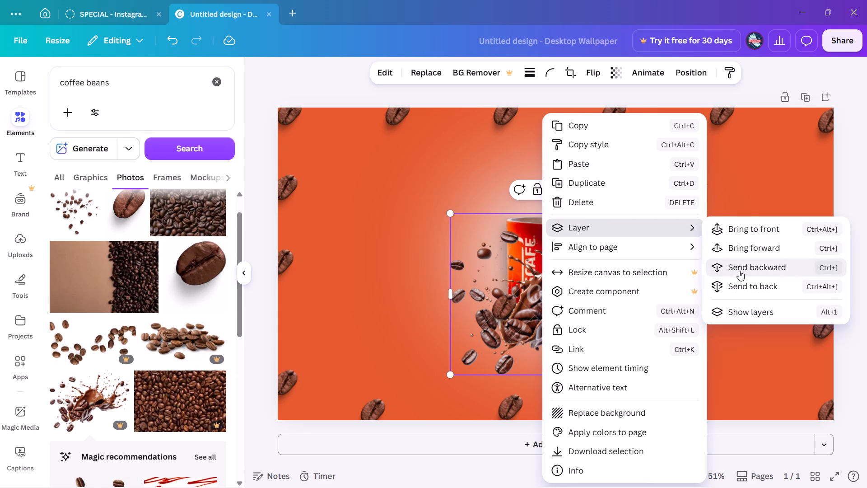
pyautogui.click(739, 271)
pyautogui.click(857, 146)
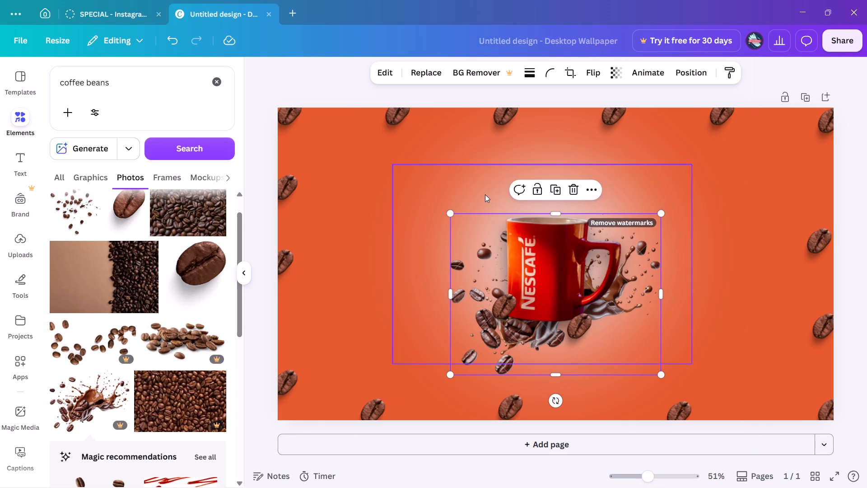
# Enlarge the coffee splash slightly and centre it behind the mug, leaving nothing selected.
pyautogui.moveTo(447, 212); pyautogui.dragTo(401, 204)
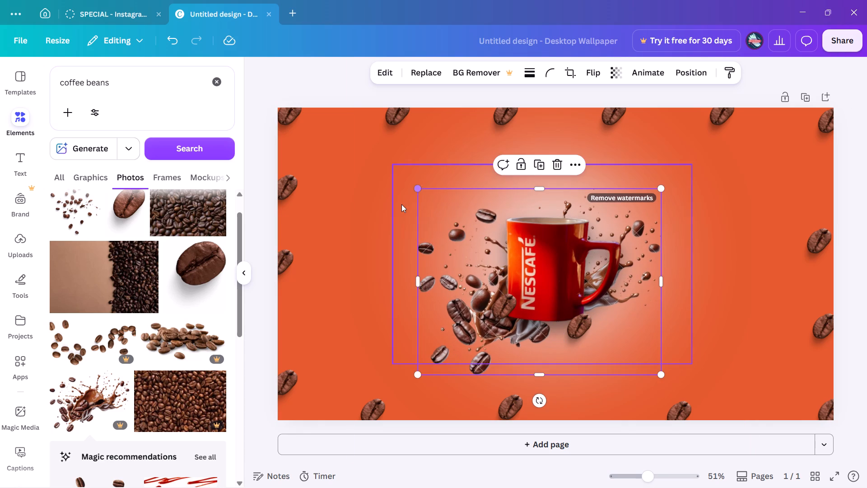
pyautogui.moveTo(472, 239); pyautogui.dragTo(483, 249)
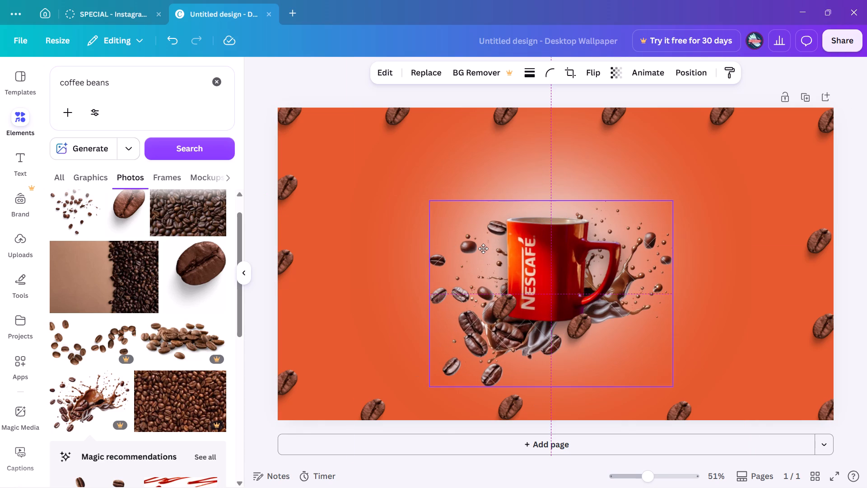
pyautogui.moveTo(483, 249); pyautogui.dragTo(481, 241)
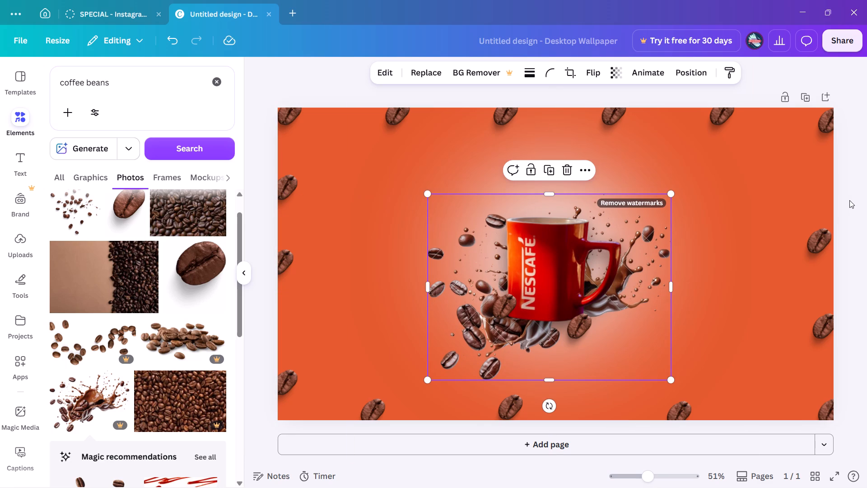
pyautogui.click(849, 200)
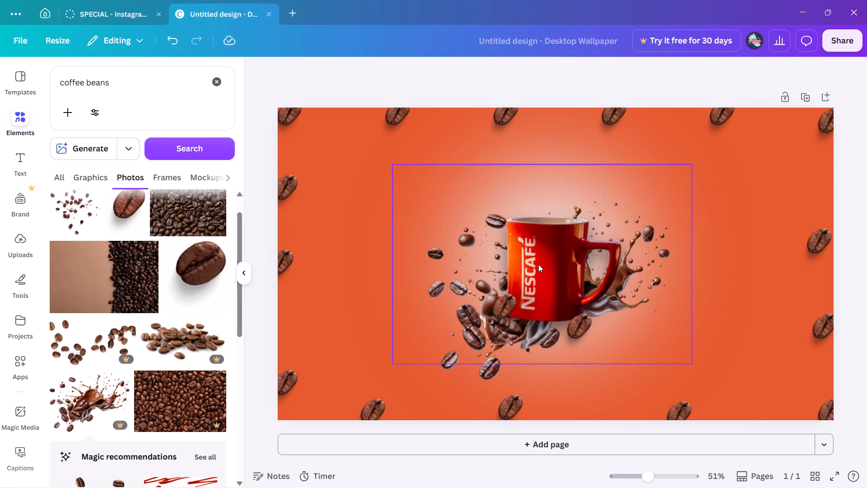
# Add the photo of two coffee beans with green leaves and shrink it to about the size of a few beans.
pyautogui.scroll(-1, 153, 343)
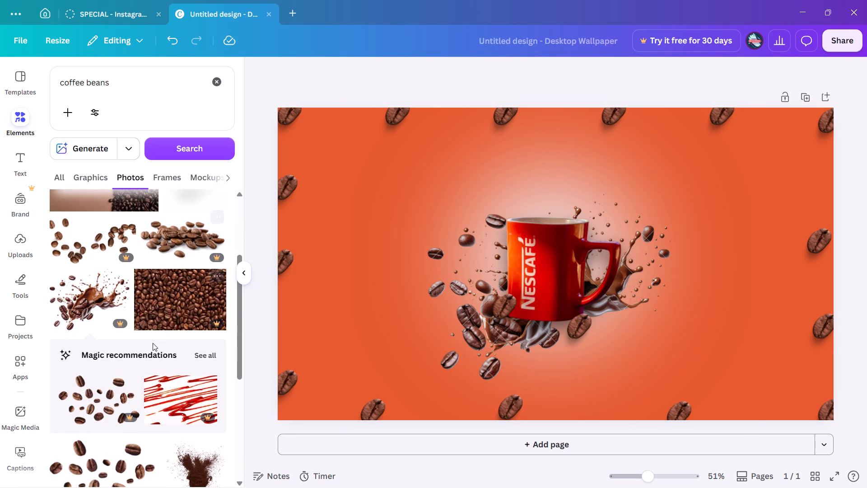
pyautogui.scroll(-1, 153, 343)
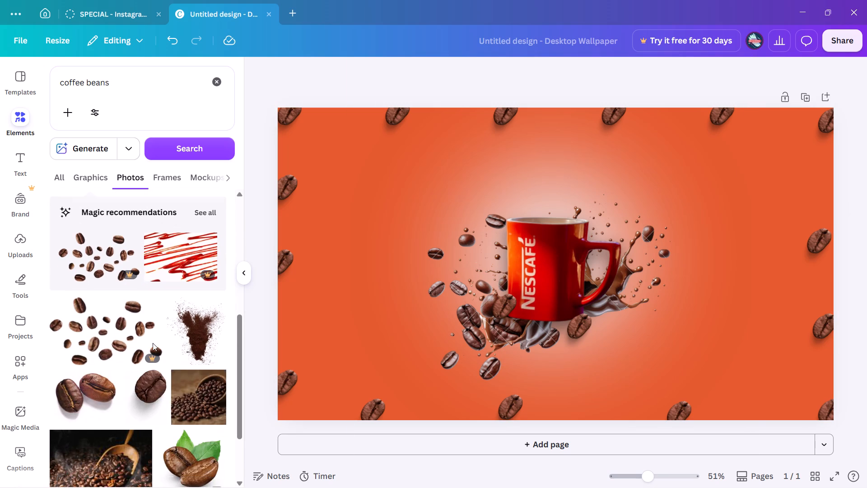
pyautogui.scroll(-3, 153, 343)
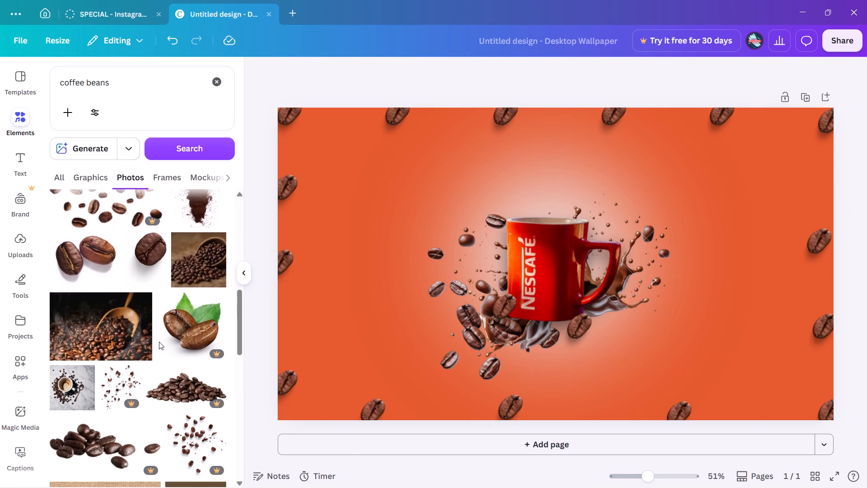
pyautogui.click(194, 328)
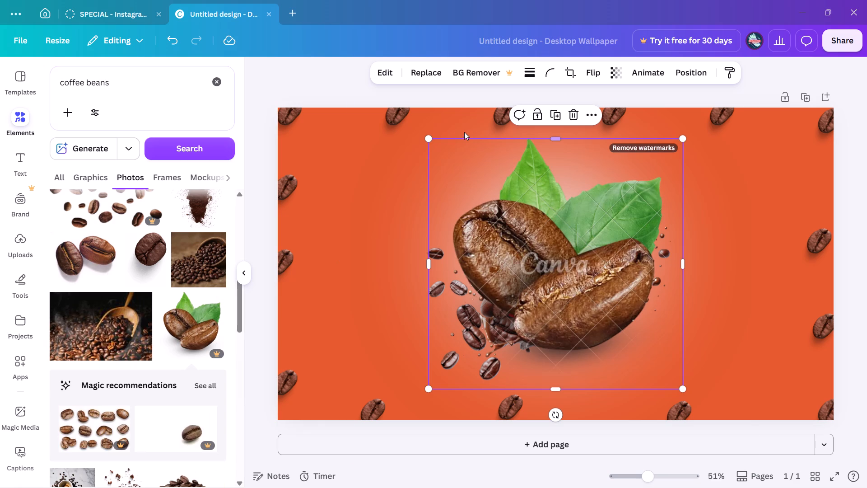
pyautogui.moveTo(430, 136); pyautogui.dragTo(604, 254)
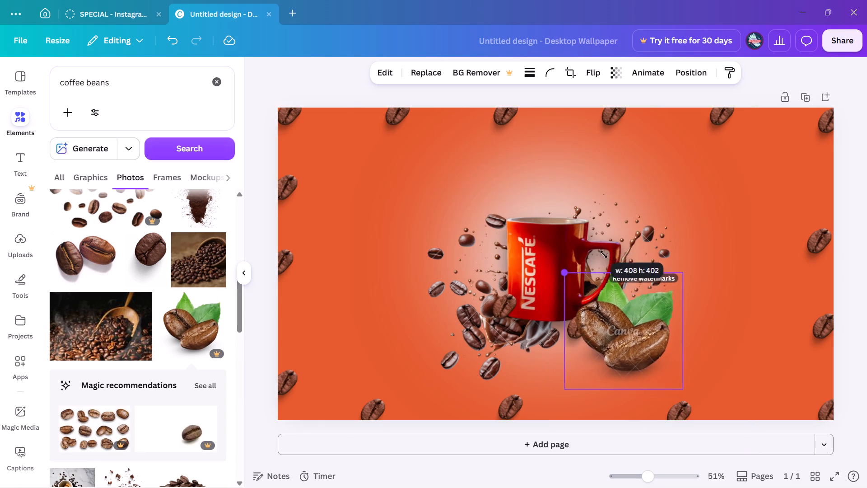
pyautogui.moveTo(604, 254); pyautogui.dragTo(651, 322)
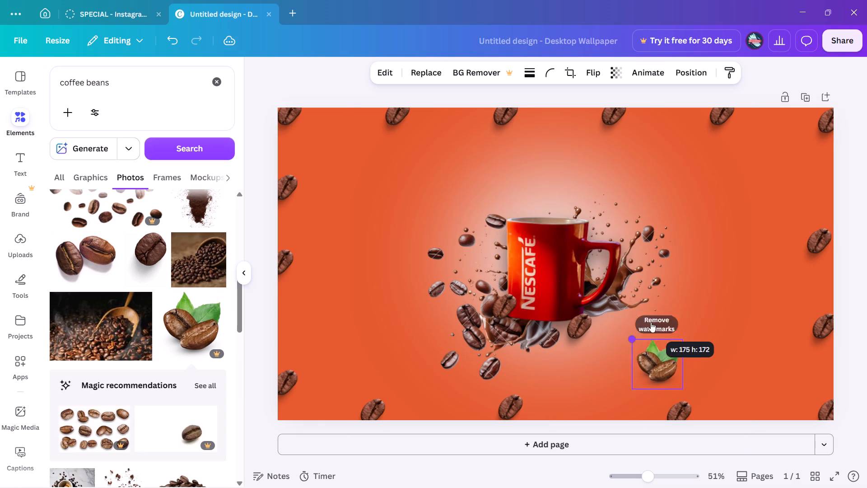
pyautogui.moveTo(651, 322); pyautogui.dragTo(655, 323)
# Position the leafy beans at the base of the mug below its handle, covering the single bean there.
pyautogui.moveTo(666, 366); pyautogui.dragTo(601, 273)
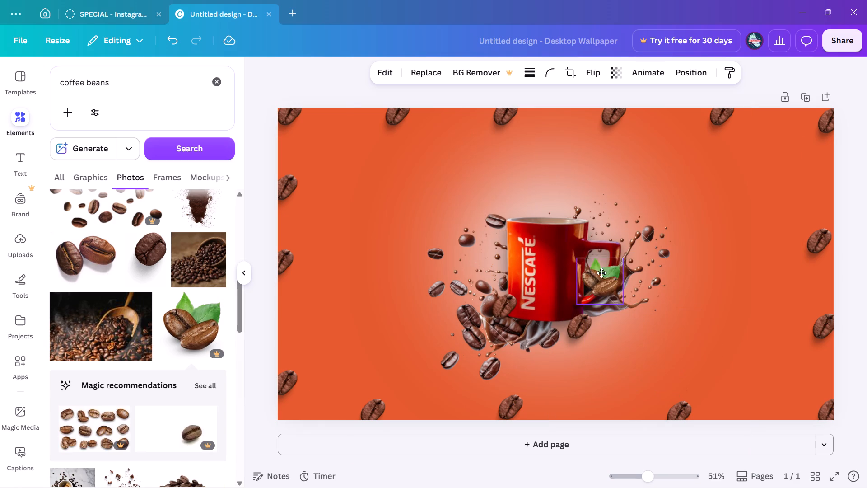
pyautogui.moveTo(601, 273); pyautogui.dragTo(535, 277)
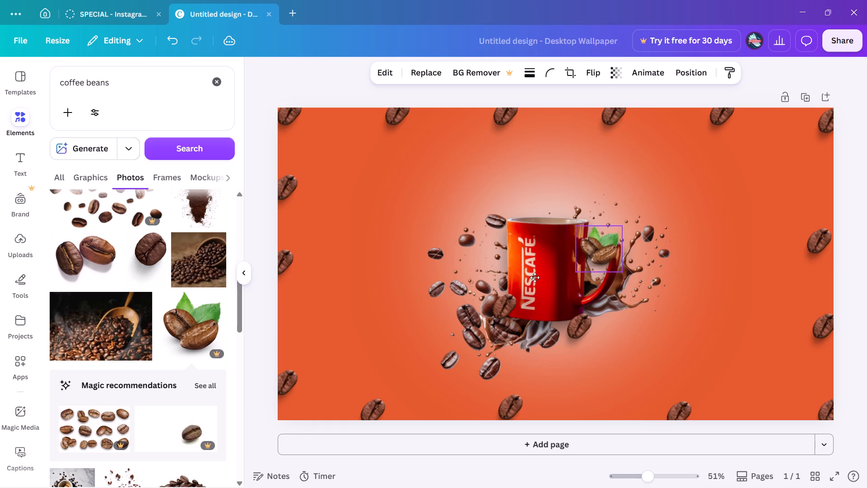
pyautogui.moveTo(535, 277); pyautogui.dragTo(507, 232)
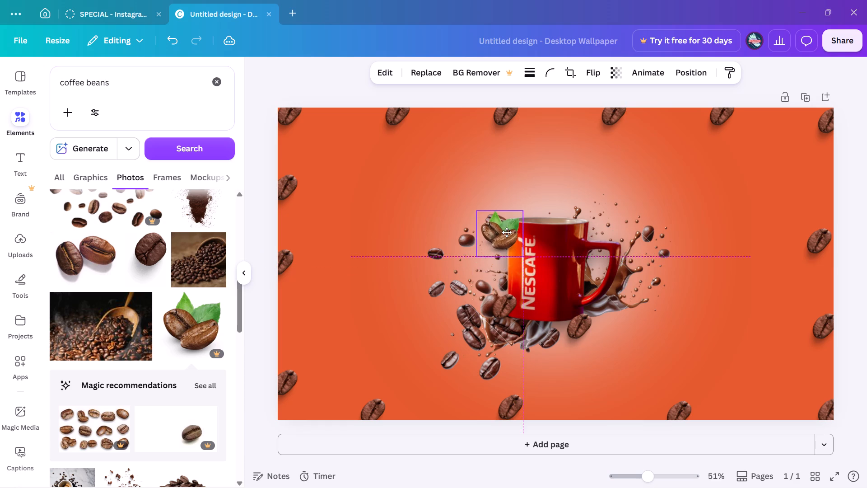
pyautogui.moveTo(507, 232); pyautogui.dragTo(564, 314)
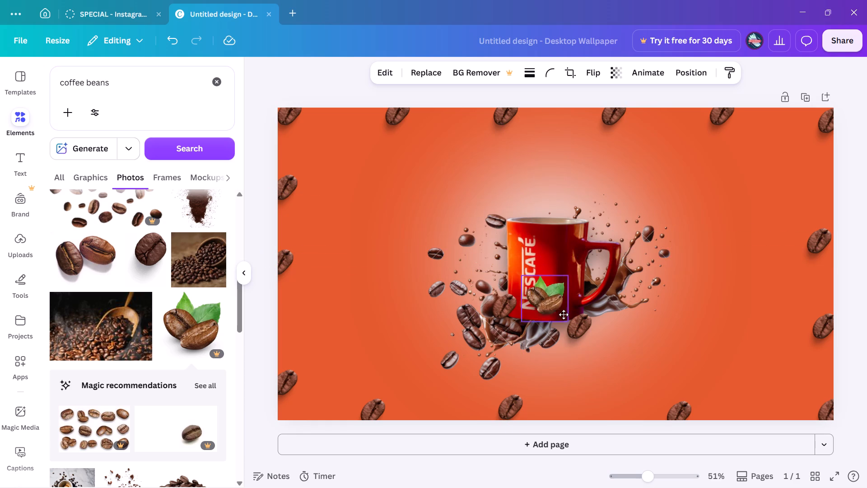
pyautogui.moveTo(564, 314); pyautogui.dragTo(597, 322)
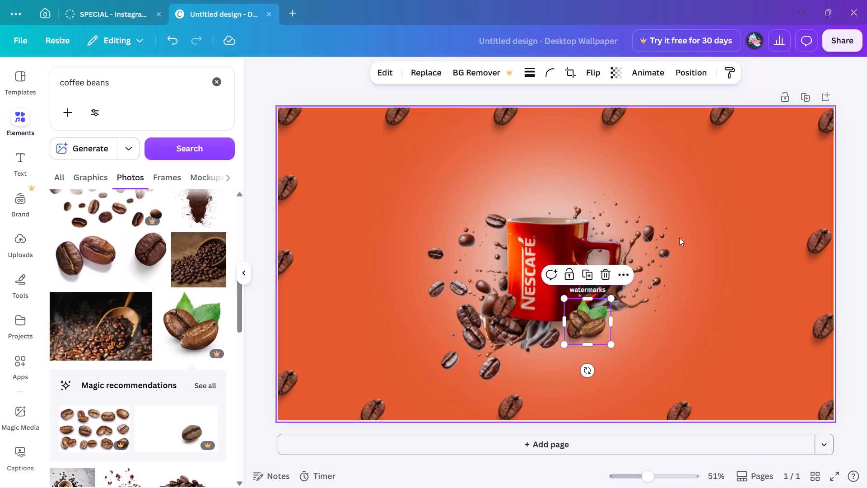
# Duplicate the leafy beans twice, placing copies partly off the page beside the first bottom-edge bean and in the bottom-left corner.
pyautogui.click(589, 272)
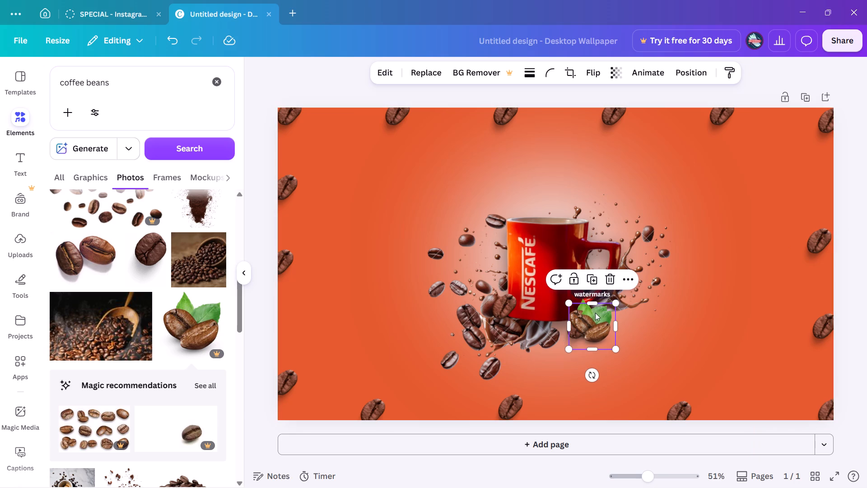
pyautogui.moveTo(598, 319); pyautogui.dragTo(392, 418)
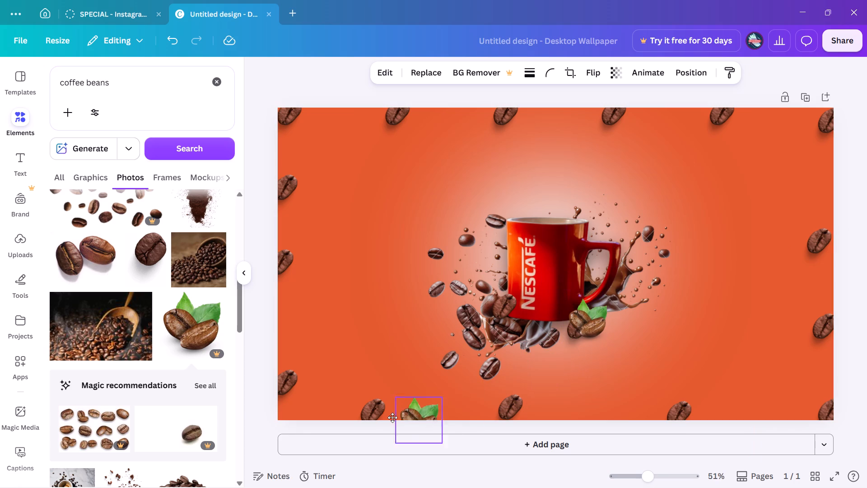
pyautogui.moveTo(392, 418); pyautogui.dragTo(400, 420)
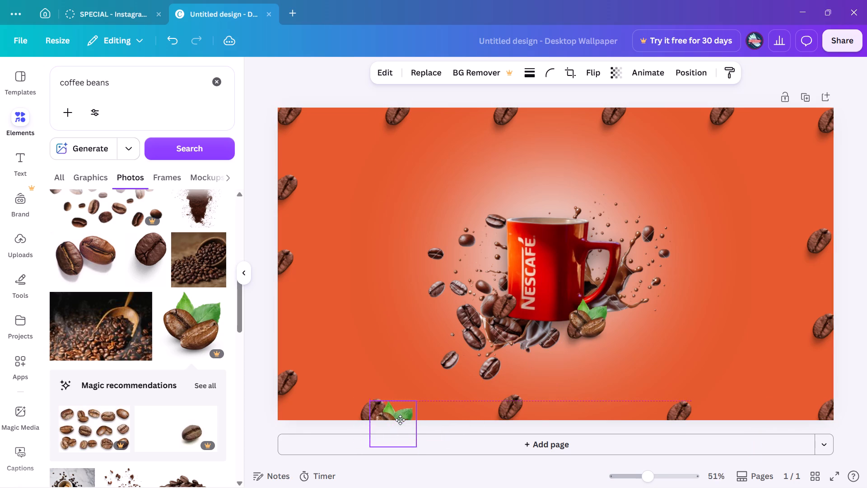
pyautogui.moveTo(400, 420); pyautogui.dragTo(401, 421)
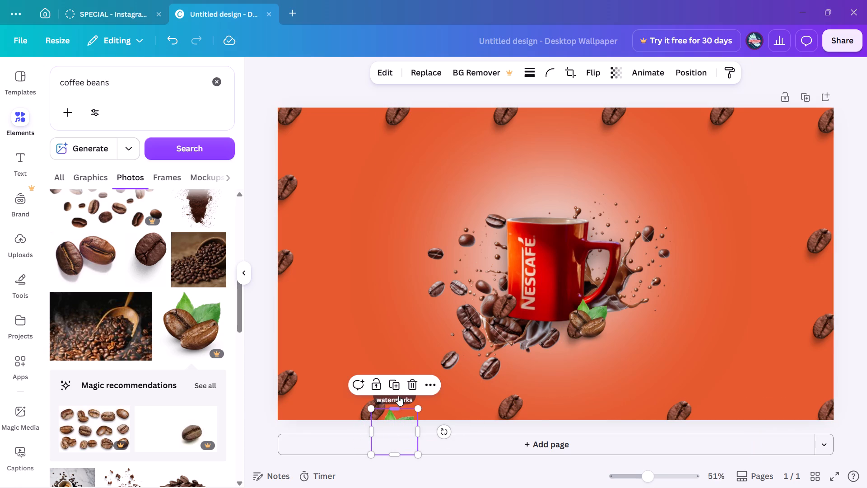
pyautogui.click(393, 385)
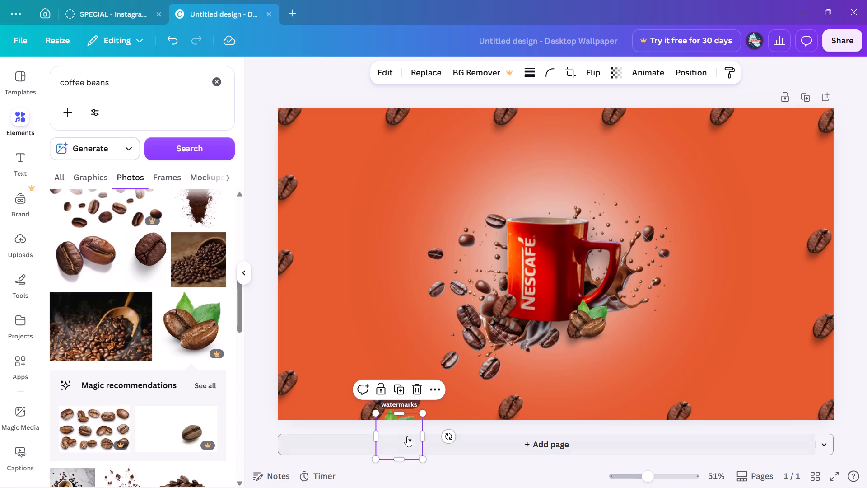
pyautogui.moveTo(402, 431); pyautogui.dragTo(291, 413)
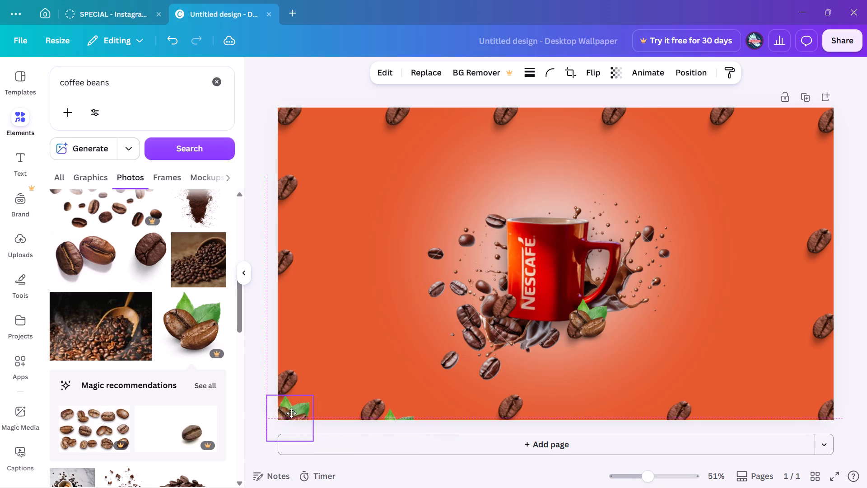
pyautogui.moveTo(291, 413); pyautogui.dragTo(289, 418)
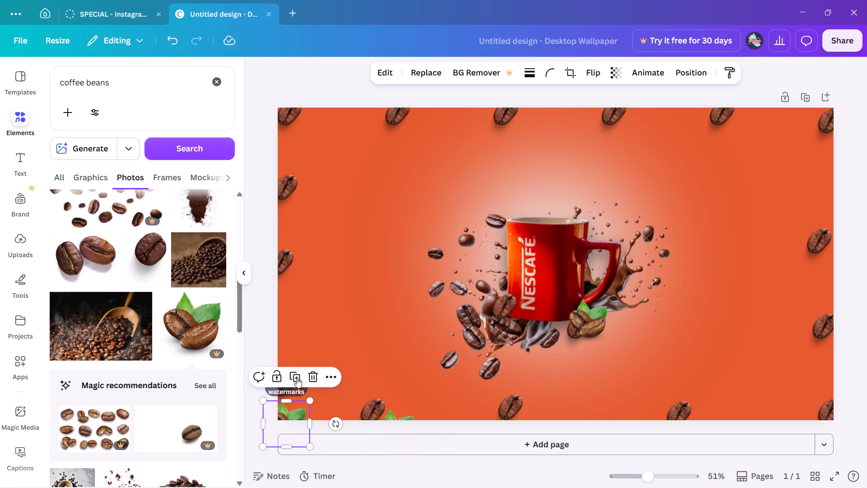
# Duplicate the leafy beans twice along the page's left edge, placing partly cut-off copies below the middle bean and above the upper bean.
pyautogui.click(294, 378)
pyautogui.moveTo(293, 432); pyautogui.dragTo(289, 408)
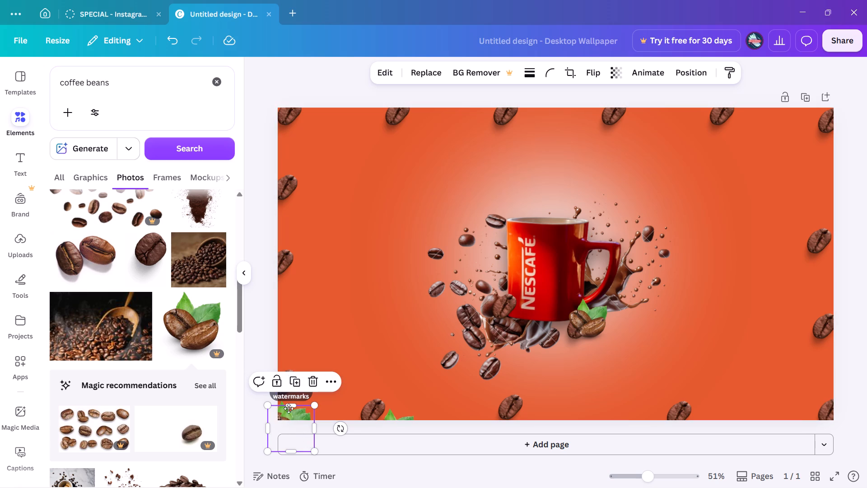
pyautogui.moveTo(289, 408); pyautogui.dragTo(278, 301)
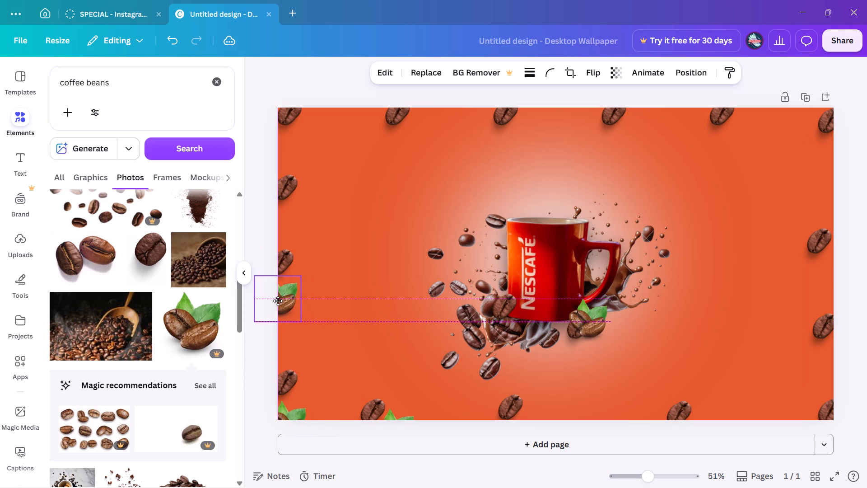
pyautogui.moveTo(278, 301); pyautogui.dragTo(273, 296)
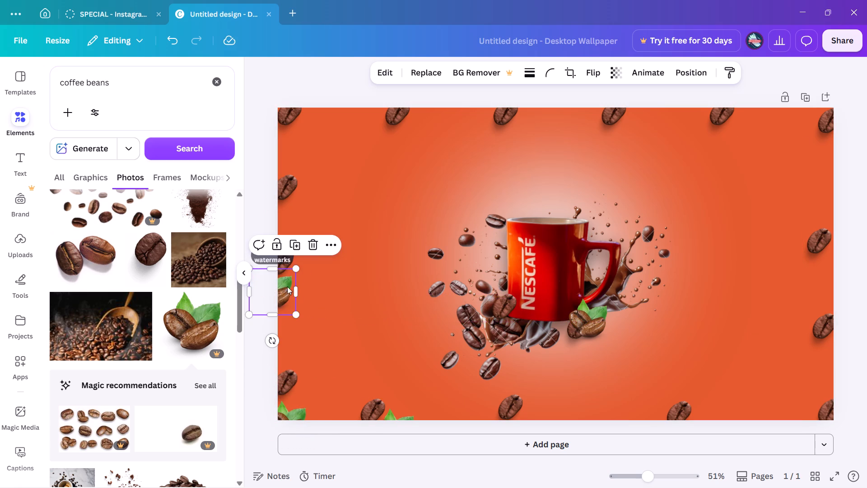
pyautogui.click(294, 244)
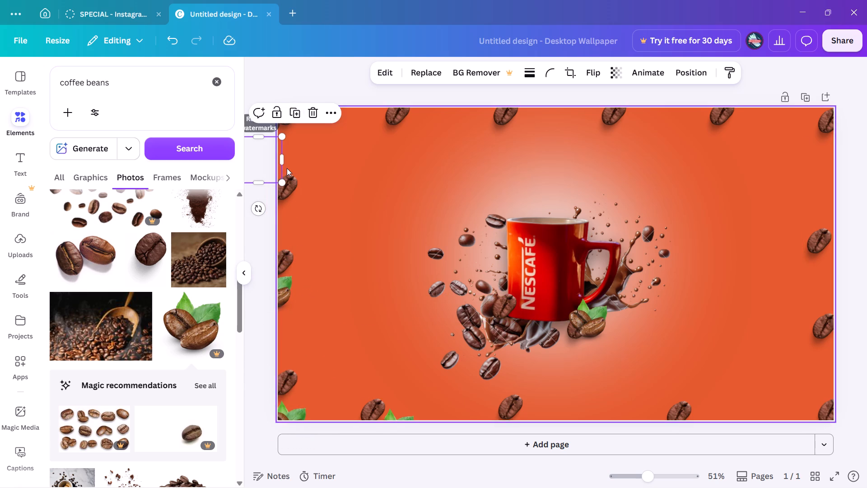
pyautogui.moveTo(266, 161); pyautogui.dragTo(278, 160)
# Duplicate the leafy beans to the top edge, rotate the copy so its leaves point down, and tuck it partly off the page beside the second bean.
pyautogui.click(290, 116)
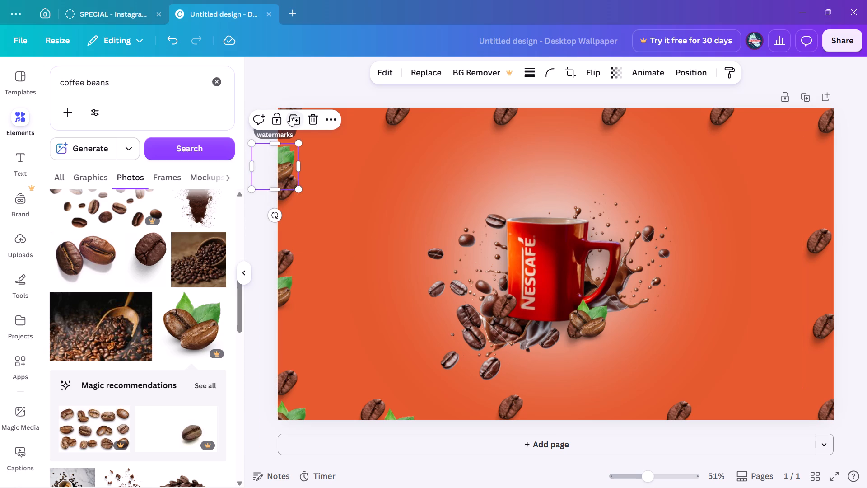
pyautogui.moveTo(284, 178); pyautogui.dragTo(312, 130)
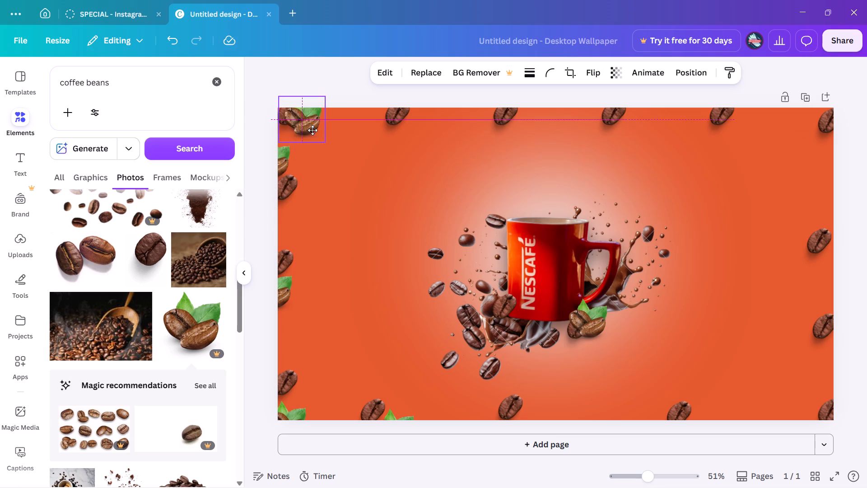
pyautogui.moveTo(312, 130); pyautogui.dragTo(415, 124)
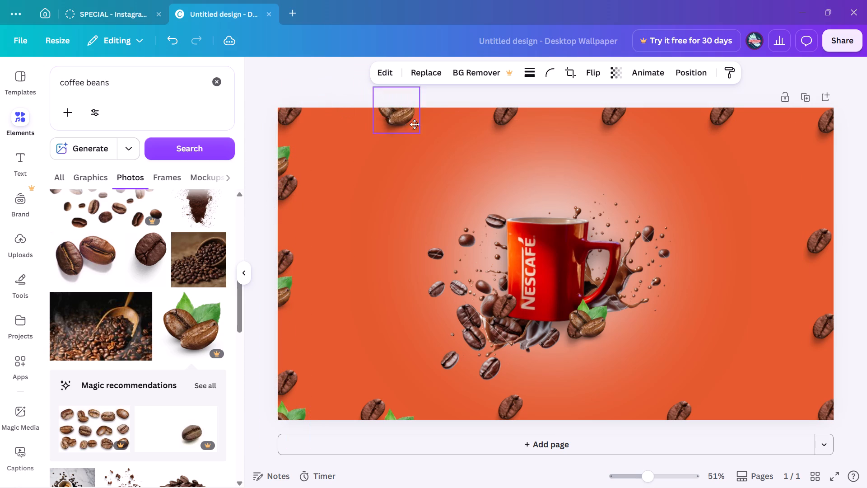
pyautogui.moveTo(415, 124); pyautogui.dragTo(431, 141)
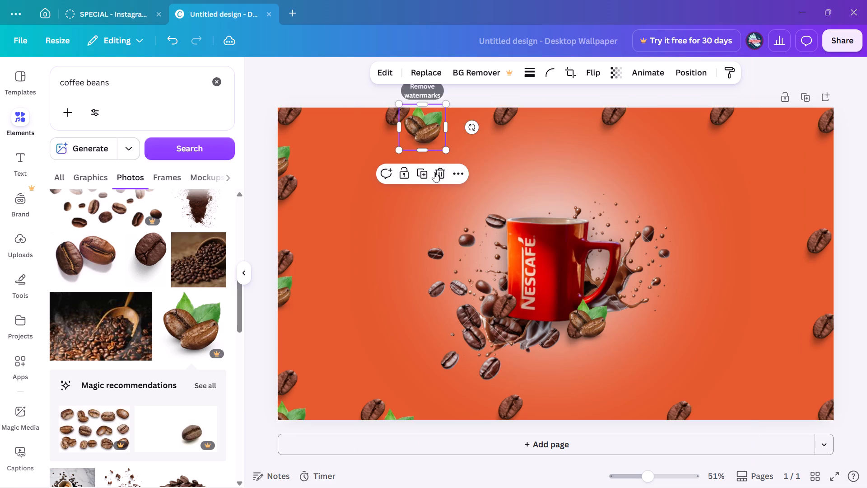
pyautogui.moveTo(471, 131); pyautogui.dragTo(439, 179)
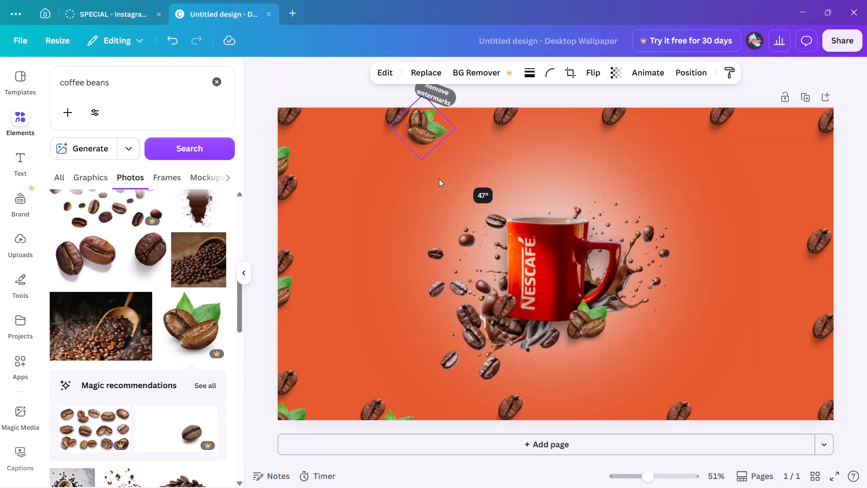
pyautogui.moveTo(439, 179); pyautogui.dragTo(365, 132)
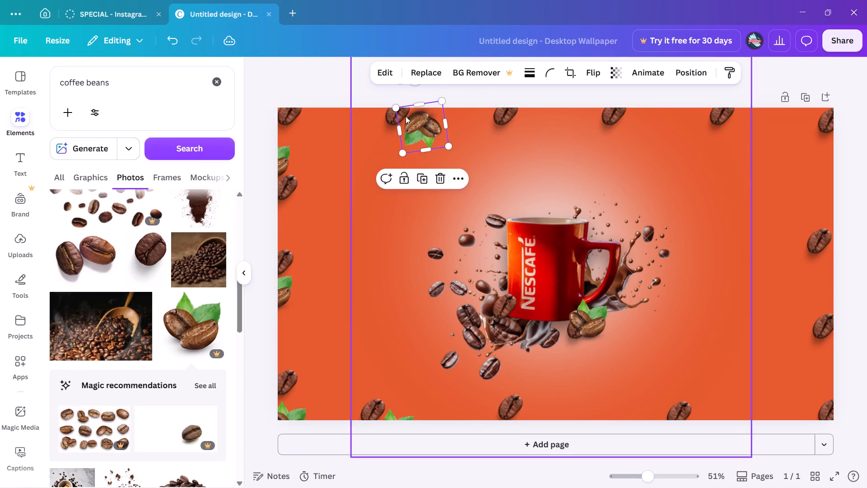
pyautogui.moveTo(420, 123); pyautogui.dragTo(422, 103)
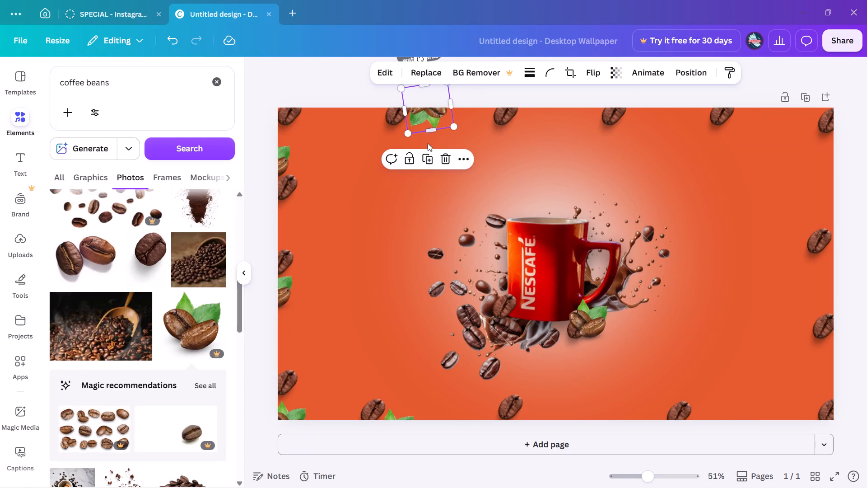
# Duplicate the upside-down leafy beans along the top edge, placing copies beside the third, fourth and fifth beans.
pyautogui.click(424, 158)
pyautogui.moveTo(429, 112); pyautogui.dragTo(532, 100)
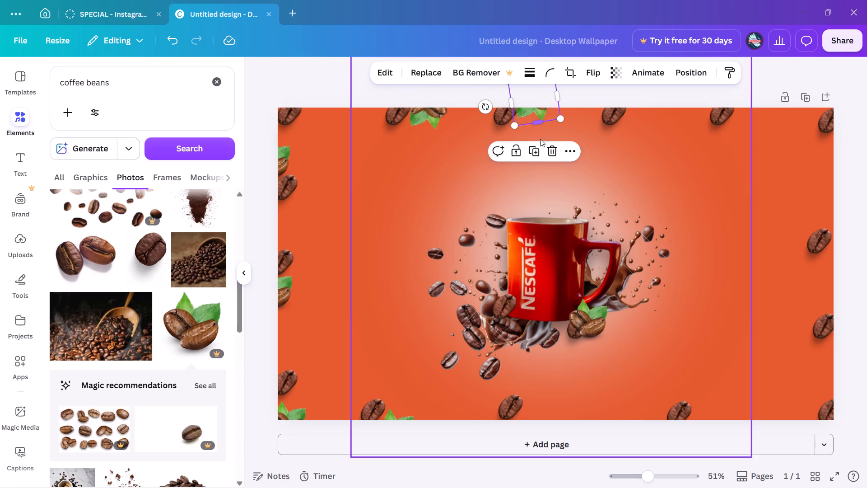
pyautogui.click(537, 146)
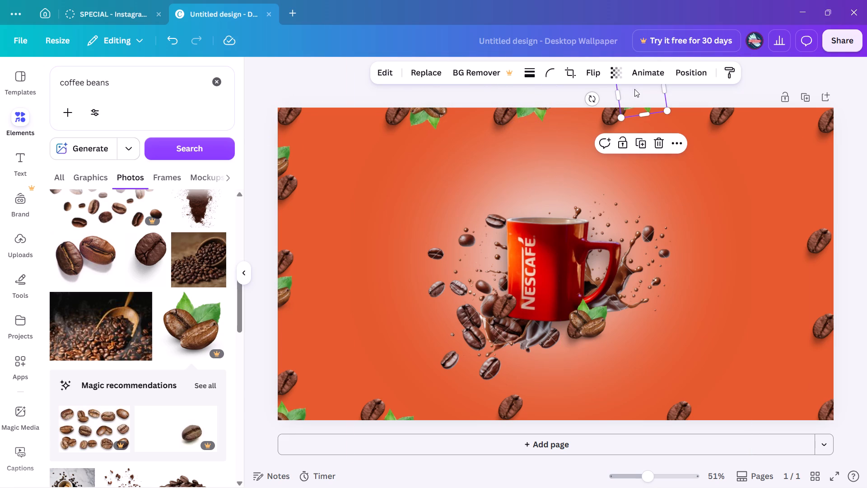
pyautogui.moveTo(636, 92); pyautogui.dragTo(641, 99)
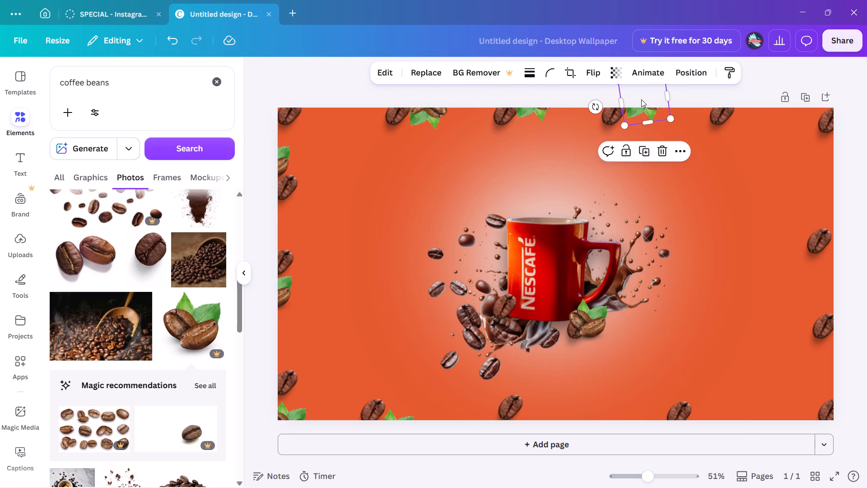
pyautogui.click(648, 149)
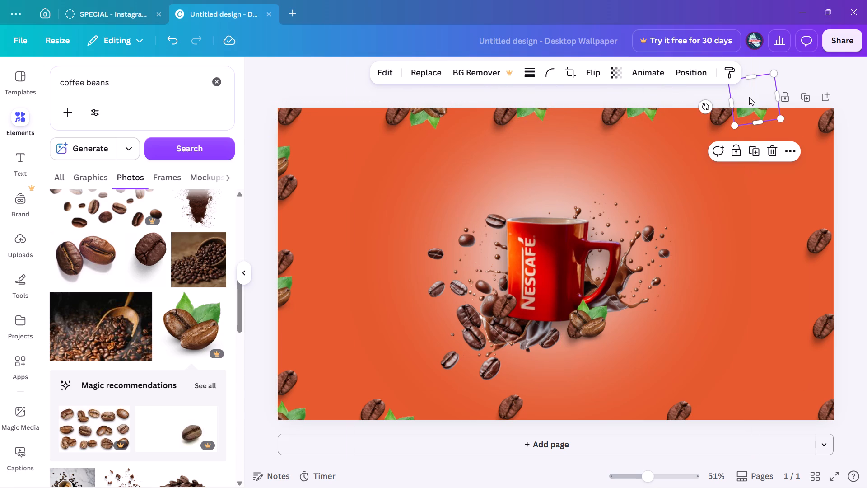
# Duplicate the upside-down leafy beans and place the copy partly off the page just below the top-right corner bean.
pyautogui.click(755, 150)
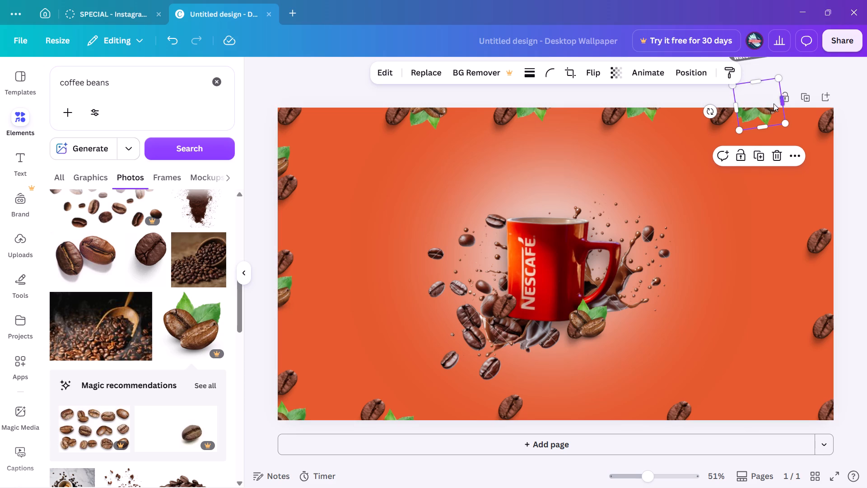
pyautogui.moveTo(763, 105); pyautogui.dragTo(849, 126)
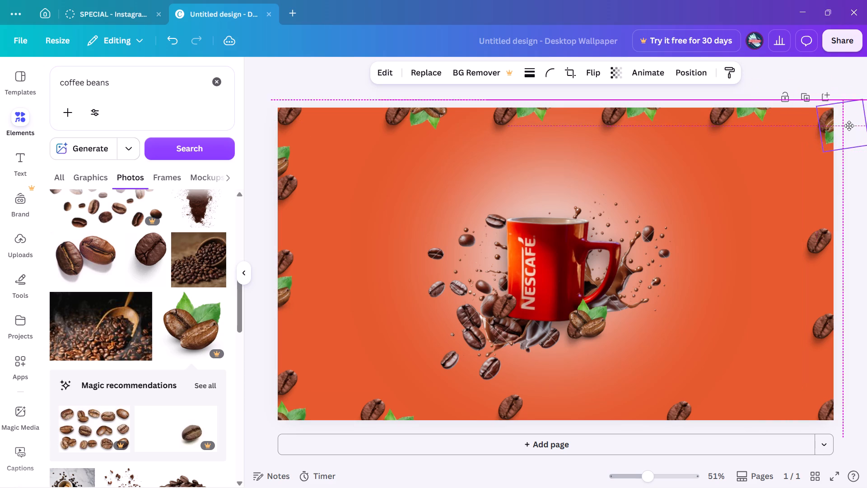
pyautogui.moveTo(849, 126); pyautogui.dragTo(846, 140)
# Duplicate the leafy beans, rotate the copy so its leaves point inward, and place it partly off the right edge above the upper bean.
pyautogui.click(818, 191)
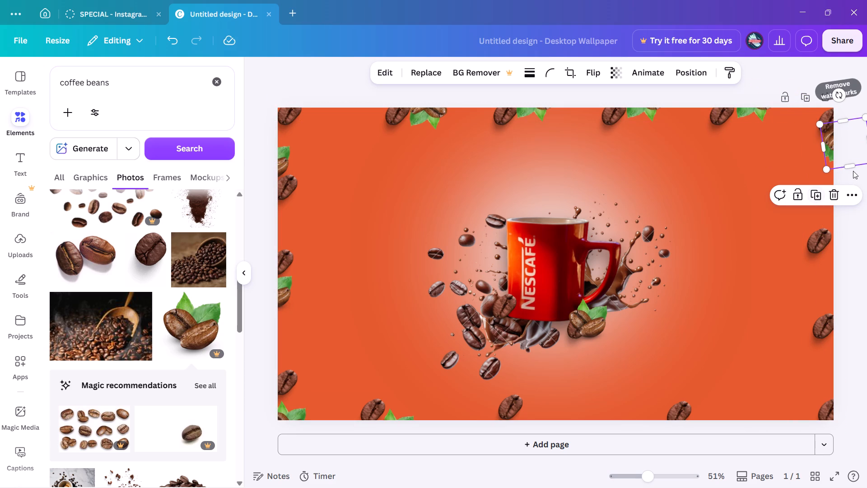
pyautogui.moveTo(850, 154); pyautogui.dragTo(816, 205)
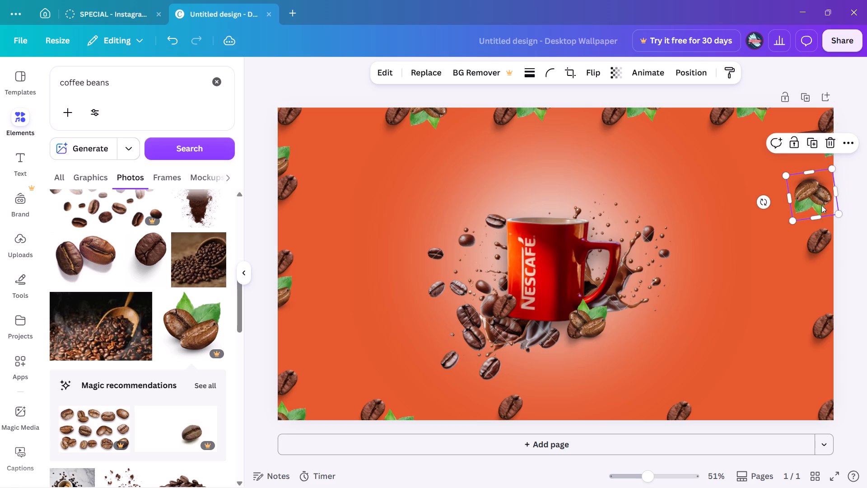
pyautogui.moveTo(764, 200); pyautogui.dragTo(786, 122)
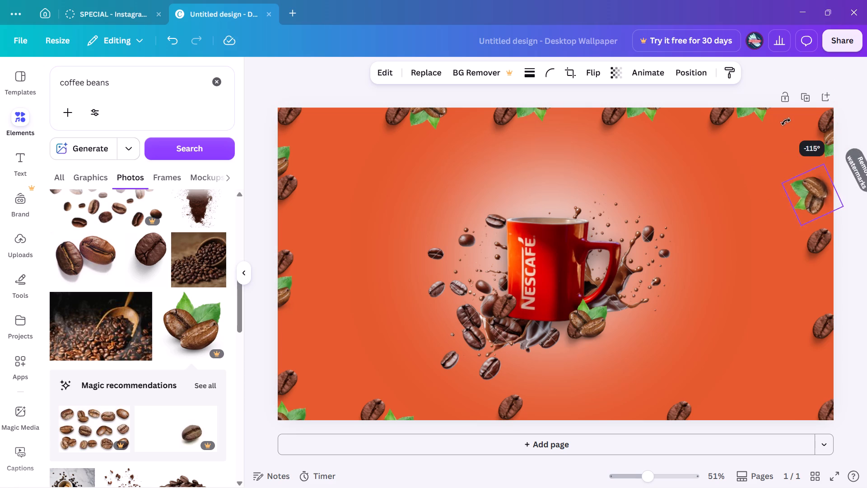
pyautogui.moveTo(786, 122); pyautogui.dragTo(805, 128)
pyautogui.moveTo(816, 198); pyautogui.dragTo(839, 216)
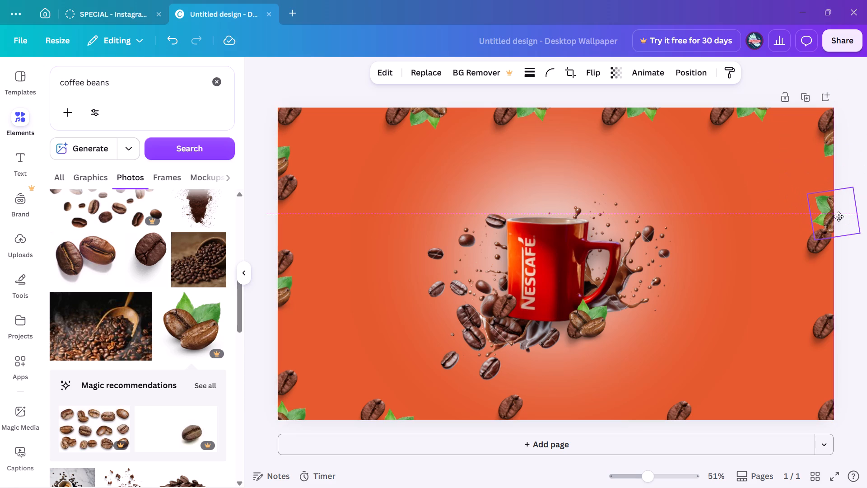
pyautogui.moveTo(839, 216); pyautogui.dragTo(847, 221)
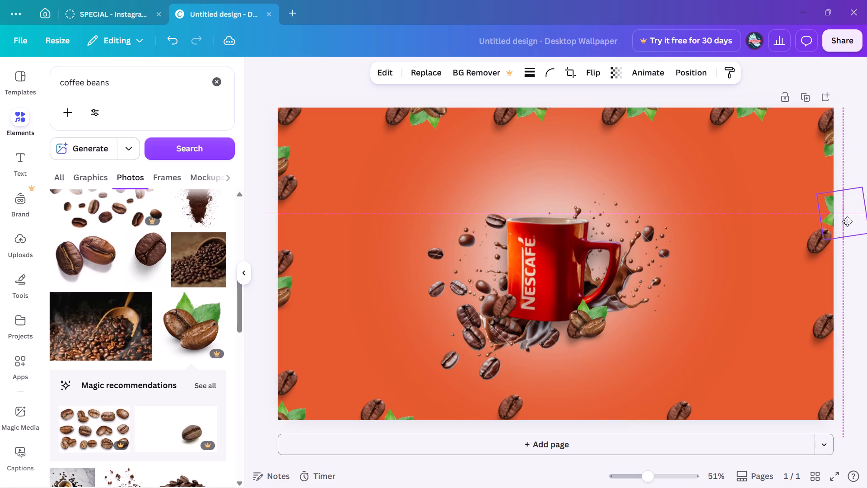
pyautogui.moveTo(847, 221); pyautogui.dragTo(847, 224)
# Duplicate the inward-facing leafy beans twice down the right edge, placing copies above the lower bean and the bottom-right corner bean.
pyautogui.click(814, 165)
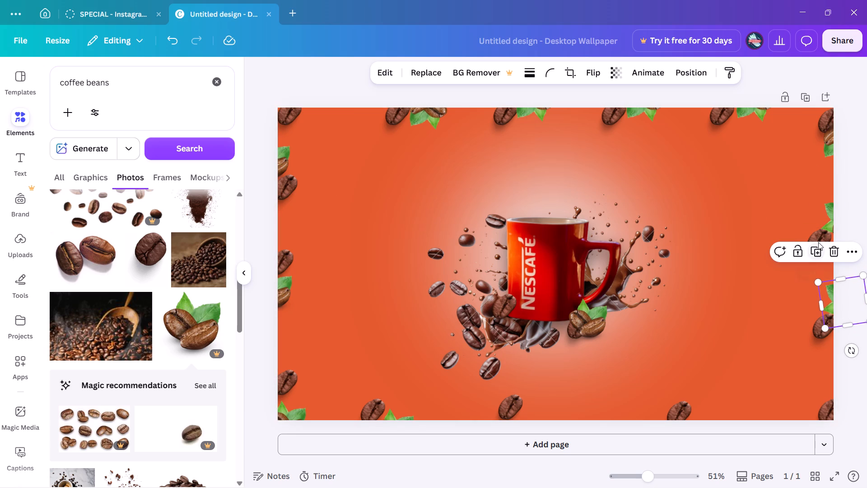
pyautogui.click(818, 242)
pyautogui.click(818, 244)
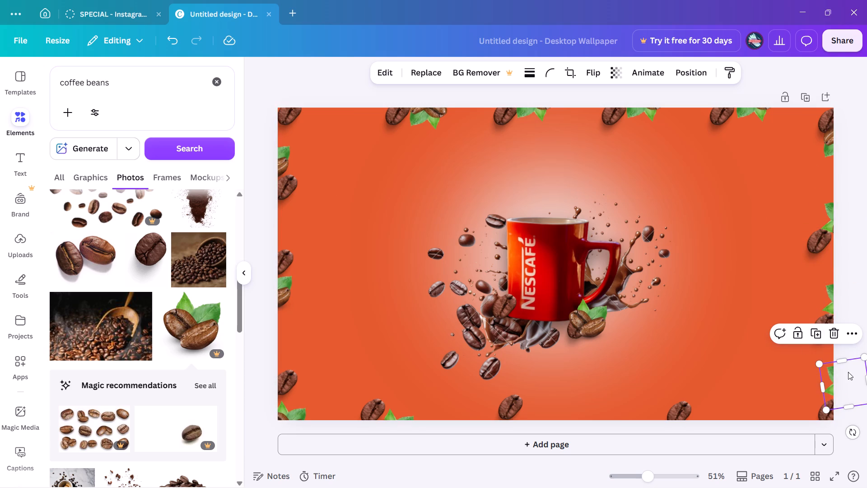
pyautogui.moveTo(850, 379); pyautogui.dragTo(842, 380)
# Duplicate the leafy beans, rotate the copy so its leaves point up, and place it partly off the bottom edge beside the third bean.
pyautogui.click(818, 329)
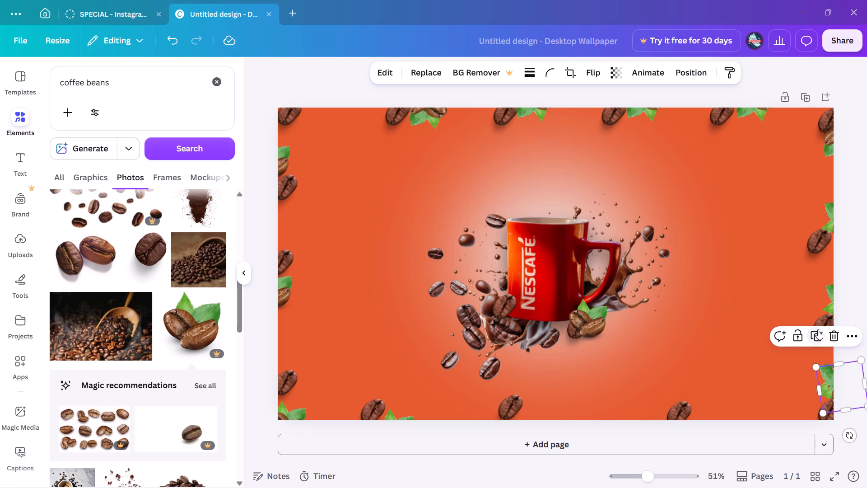
pyautogui.moveTo(836, 384); pyautogui.dragTo(699, 395)
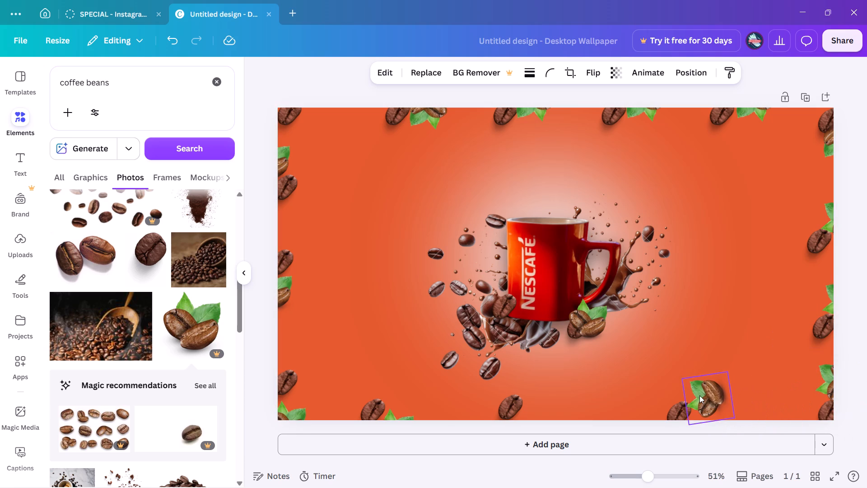
pyautogui.moveTo(755, 386); pyautogui.dragTo(765, 446)
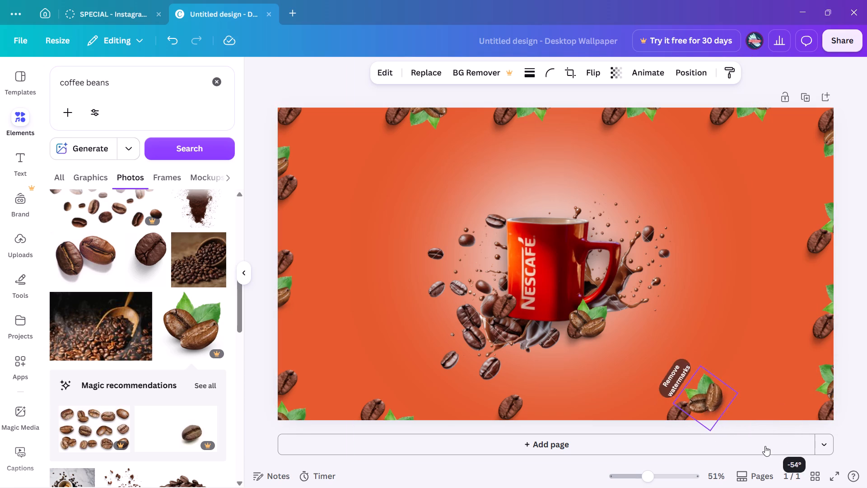
pyautogui.moveTo(765, 446); pyautogui.dragTo(700, 434)
pyautogui.moveTo(713, 400); pyautogui.dragTo(705, 428)
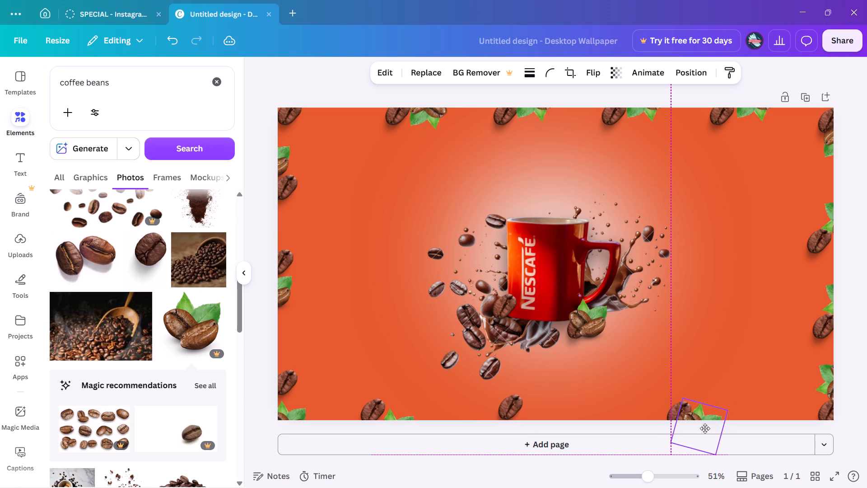
pyautogui.moveTo(705, 428); pyautogui.dragTo(704, 428)
# Duplicate the upright leafy beans and place the copy partly off the bottom edge beside the middle bean, leaving nothing selected.
pyautogui.click(699, 373)
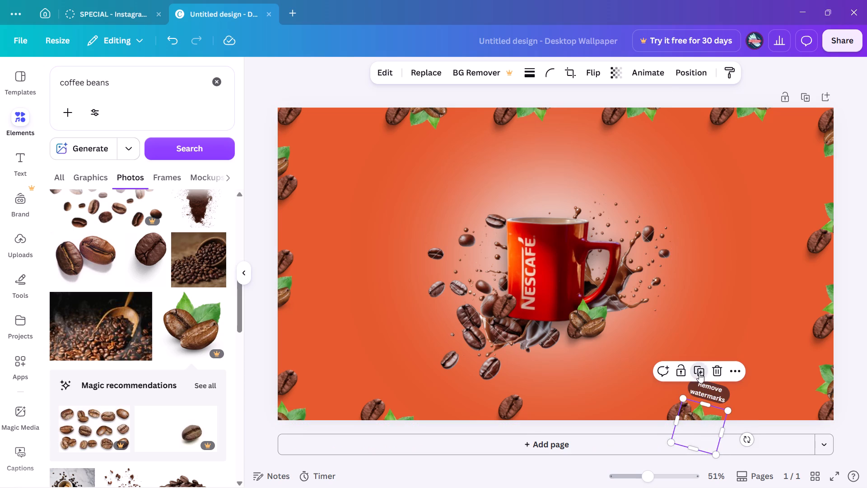
pyautogui.moveTo(710, 424); pyautogui.dragTo(536, 421)
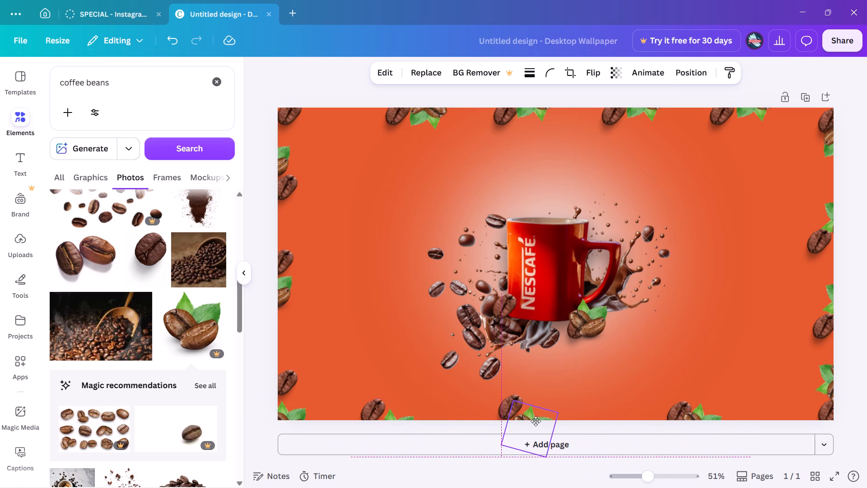
pyautogui.moveTo(536, 421); pyautogui.dragTo(530, 418)
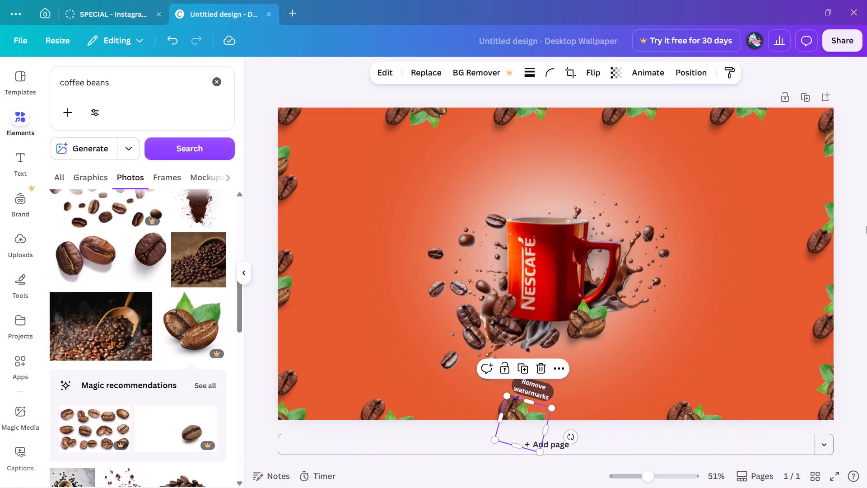
pyautogui.click(862, 156)
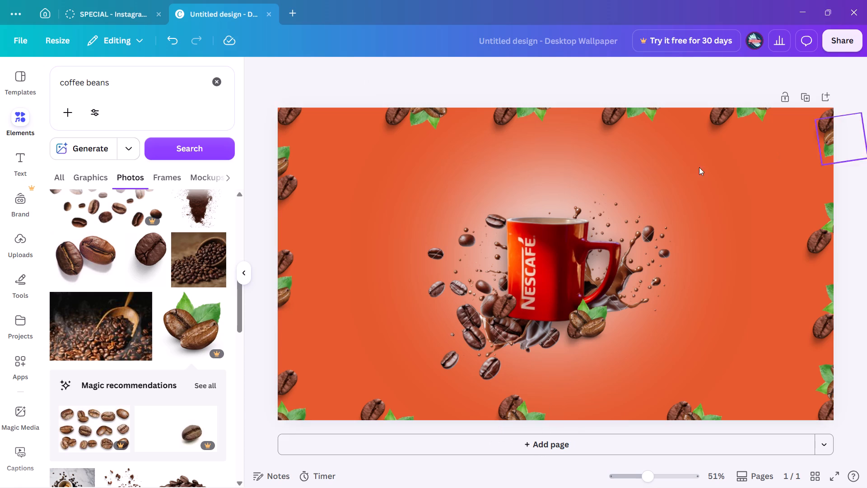
# Delete the leafy beans at the base of the mug below its handle.
pyautogui.click(592, 317)
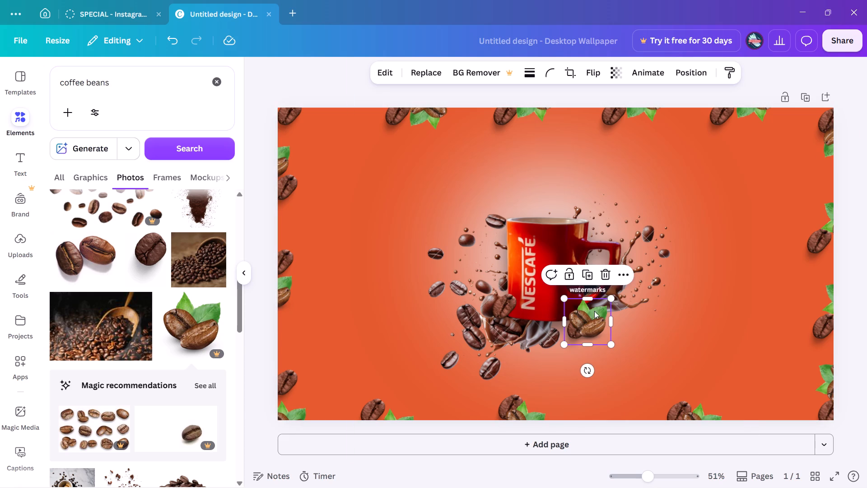
pyautogui.click(603, 279)
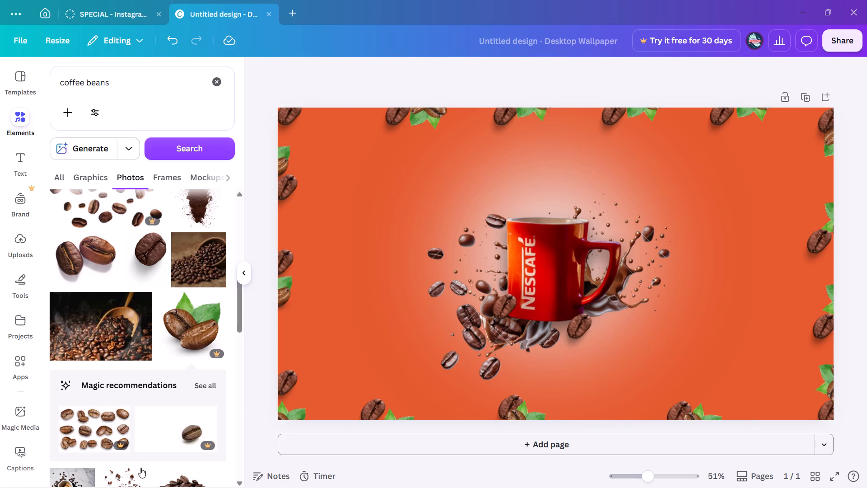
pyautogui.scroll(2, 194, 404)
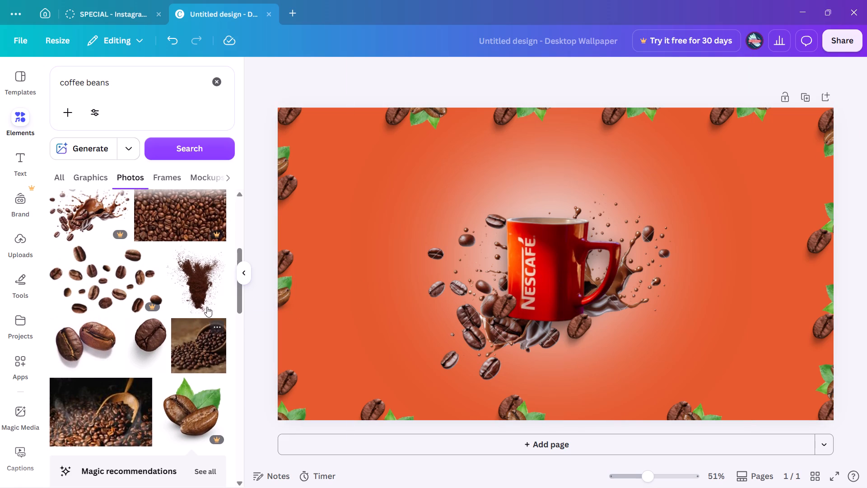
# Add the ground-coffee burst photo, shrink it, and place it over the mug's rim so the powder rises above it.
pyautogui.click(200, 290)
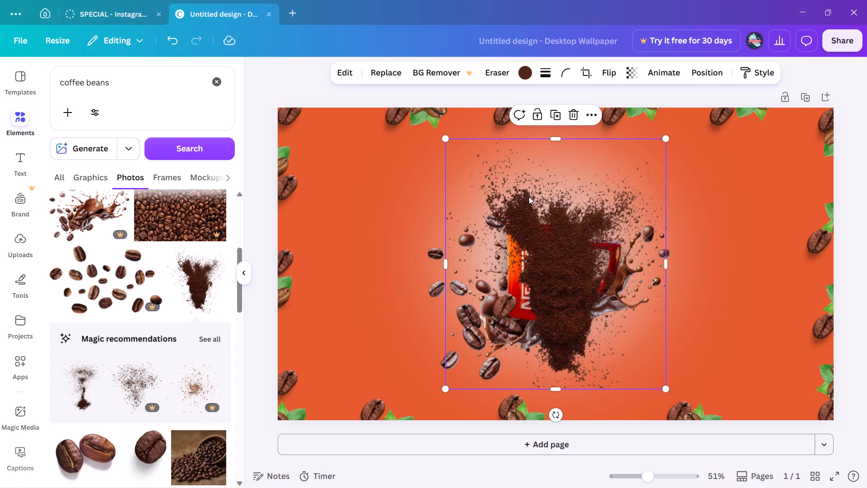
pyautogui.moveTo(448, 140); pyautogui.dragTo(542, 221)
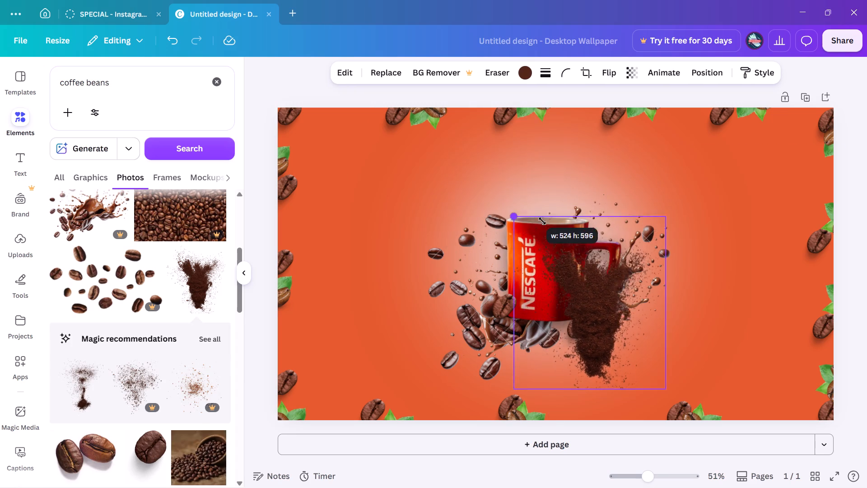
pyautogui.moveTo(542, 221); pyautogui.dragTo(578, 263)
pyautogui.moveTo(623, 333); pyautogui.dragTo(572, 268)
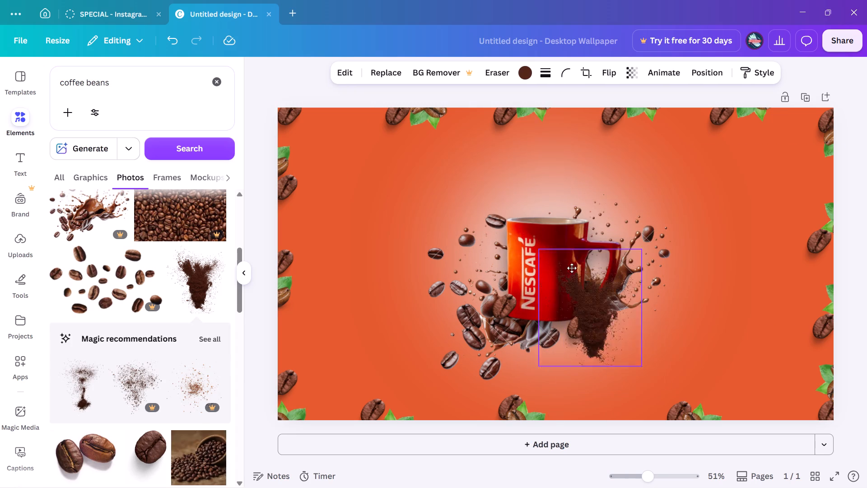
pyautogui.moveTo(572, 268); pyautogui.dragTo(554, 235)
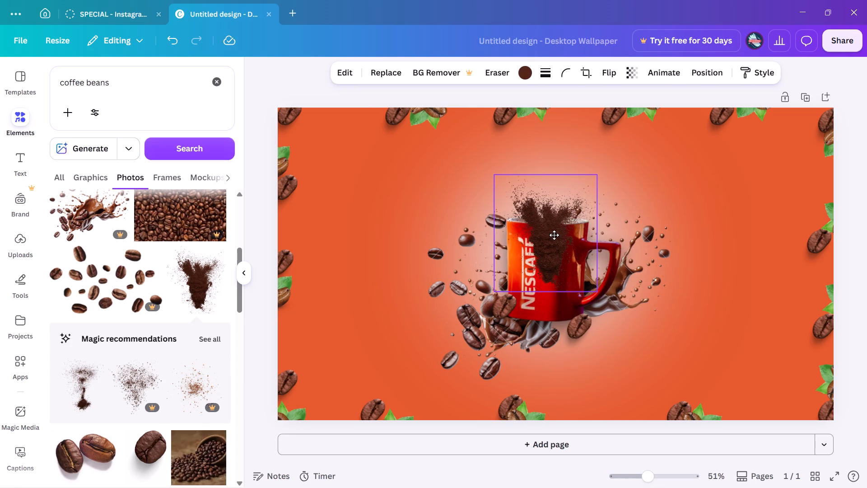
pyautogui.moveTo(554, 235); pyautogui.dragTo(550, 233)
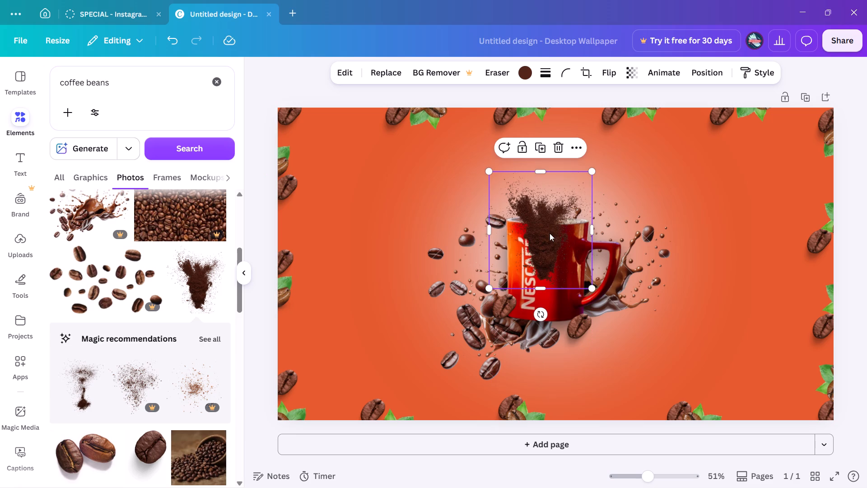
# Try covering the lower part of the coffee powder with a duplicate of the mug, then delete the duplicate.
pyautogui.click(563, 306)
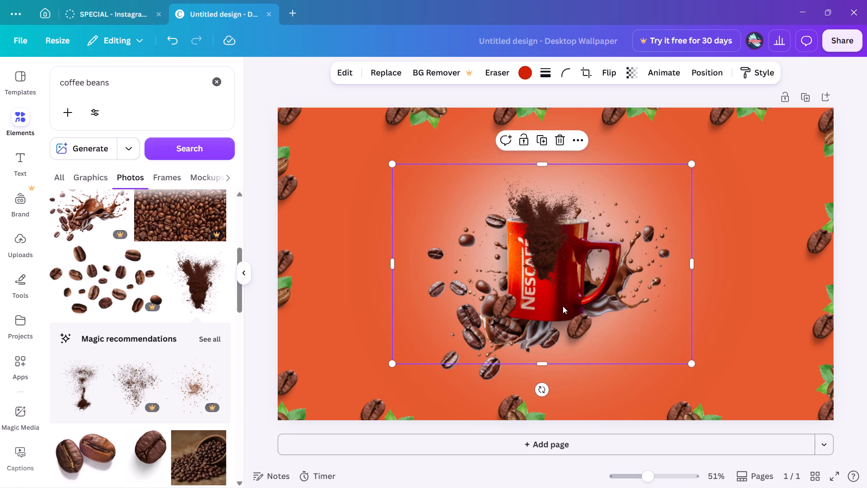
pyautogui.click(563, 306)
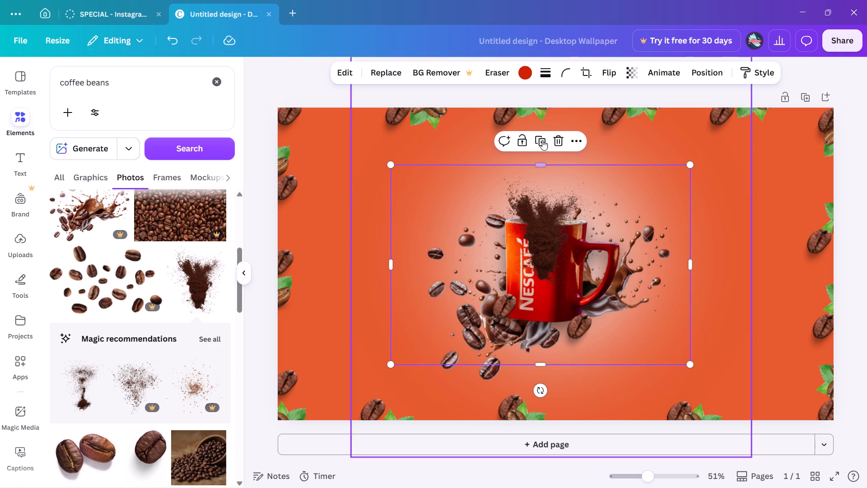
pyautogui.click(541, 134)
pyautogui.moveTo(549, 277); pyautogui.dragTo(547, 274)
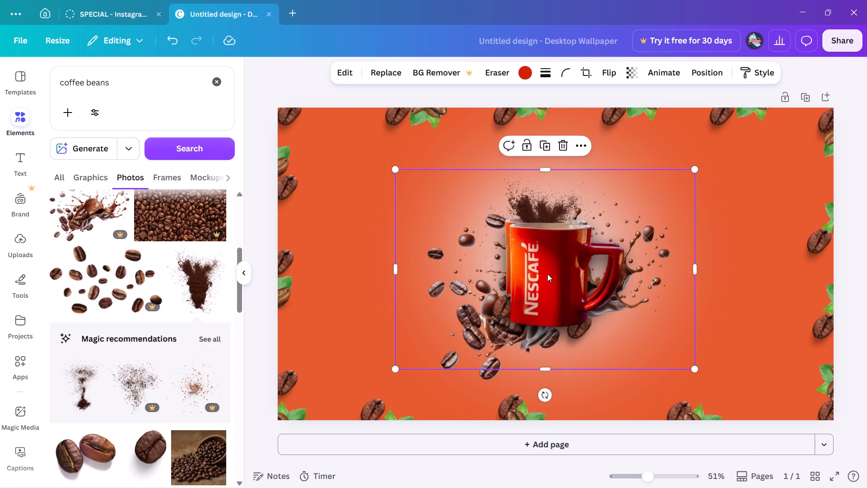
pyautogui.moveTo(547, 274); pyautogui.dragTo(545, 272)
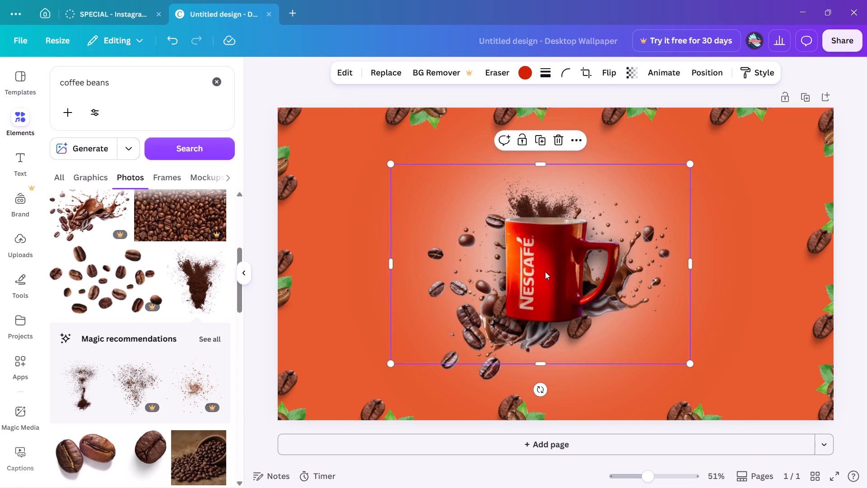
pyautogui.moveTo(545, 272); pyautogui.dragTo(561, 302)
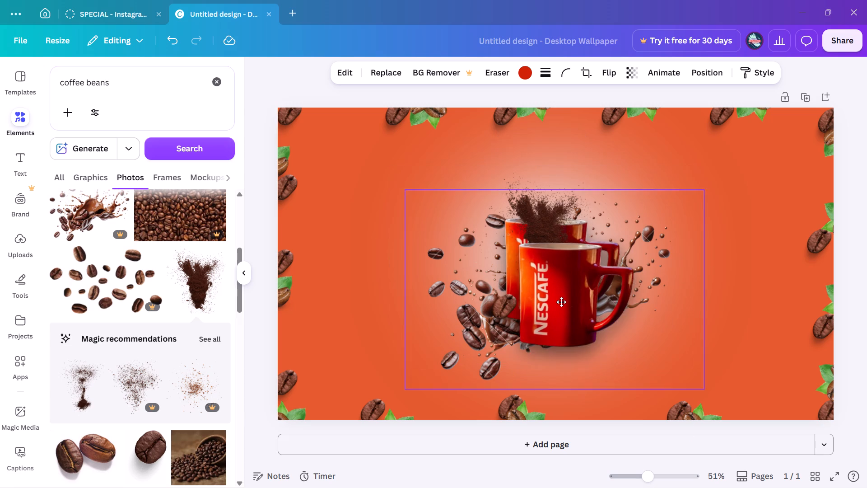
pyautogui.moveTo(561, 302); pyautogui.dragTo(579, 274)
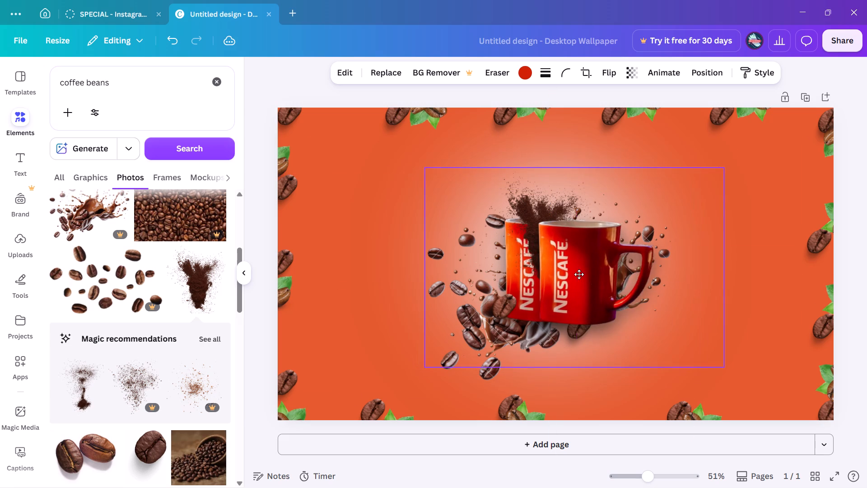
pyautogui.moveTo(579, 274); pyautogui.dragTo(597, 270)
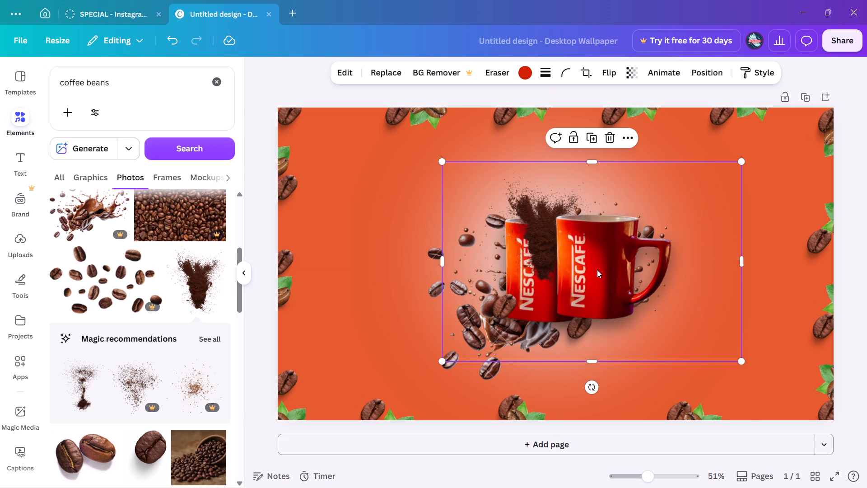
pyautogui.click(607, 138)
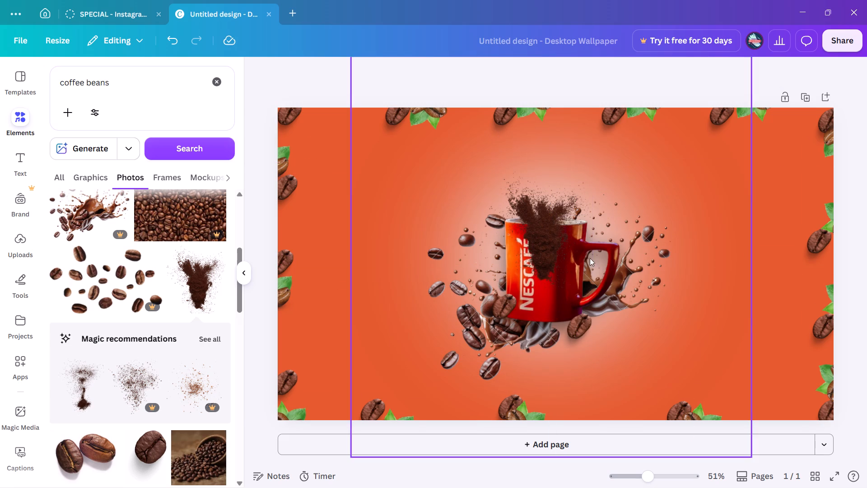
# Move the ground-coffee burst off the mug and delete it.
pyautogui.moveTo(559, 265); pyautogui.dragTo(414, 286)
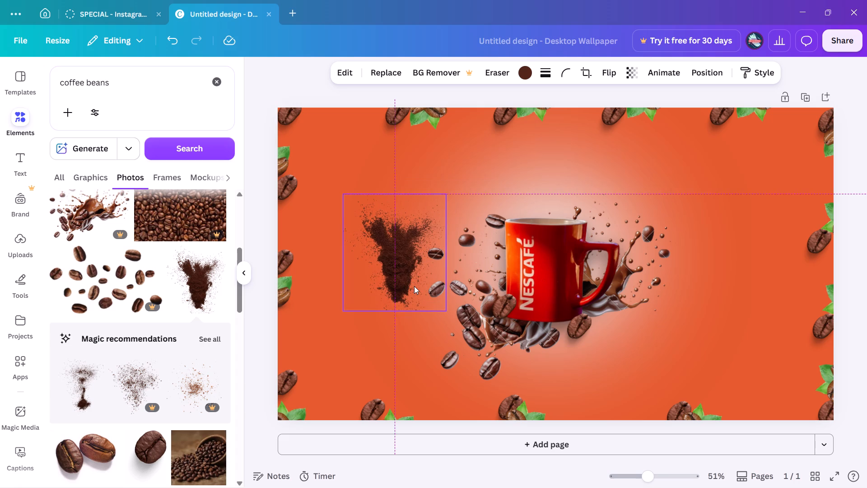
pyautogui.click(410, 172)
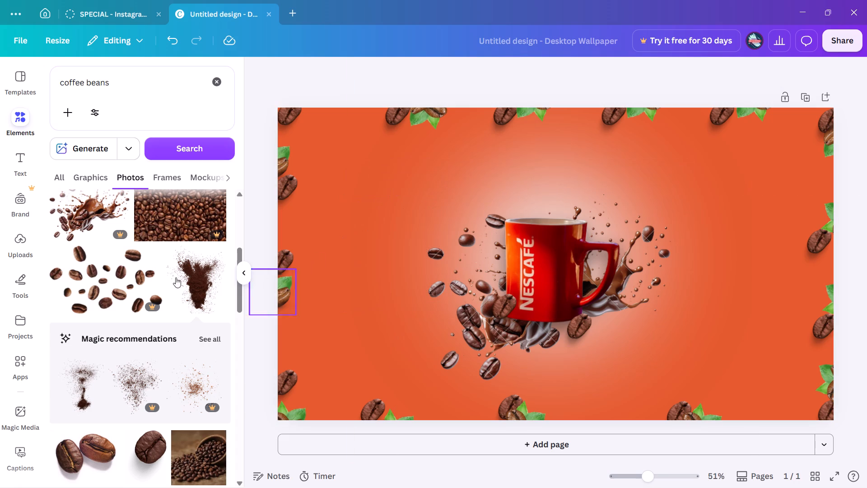
# Add a text box to the page reading "NESCAFE" in capital letters.
pyautogui.scroll(7, 123, 273)
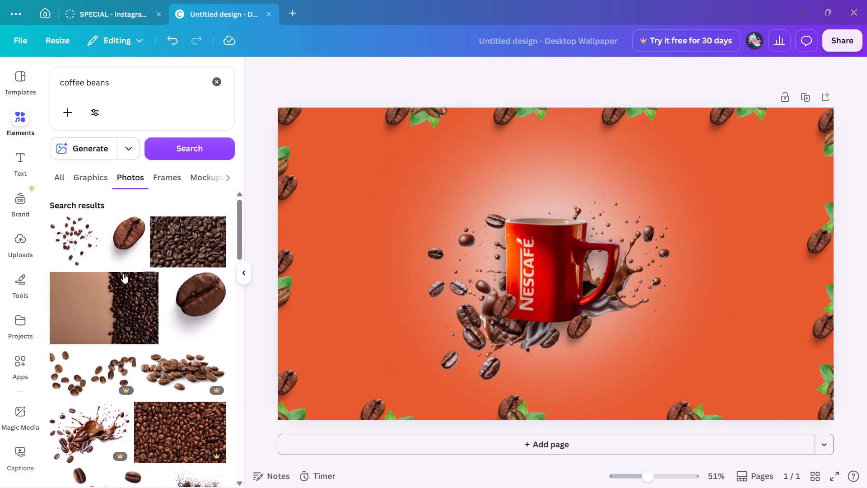
pyautogui.scroll(6, 123, 273)
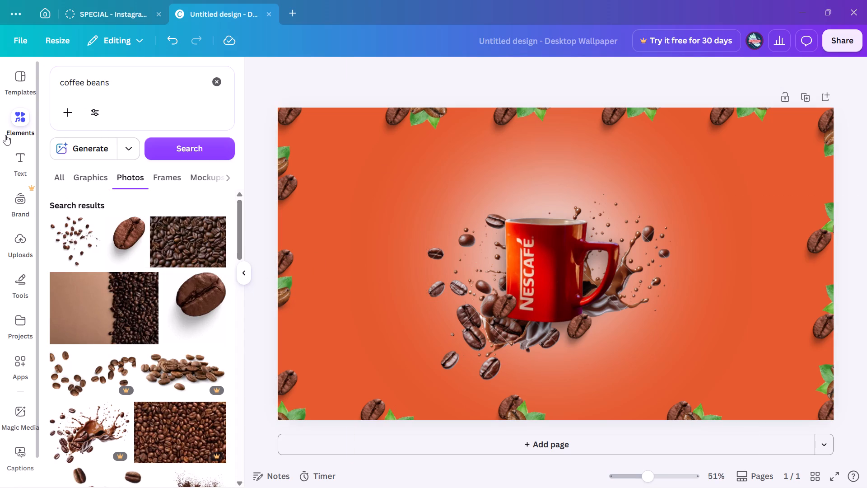
pyautogui.click(23, 156)
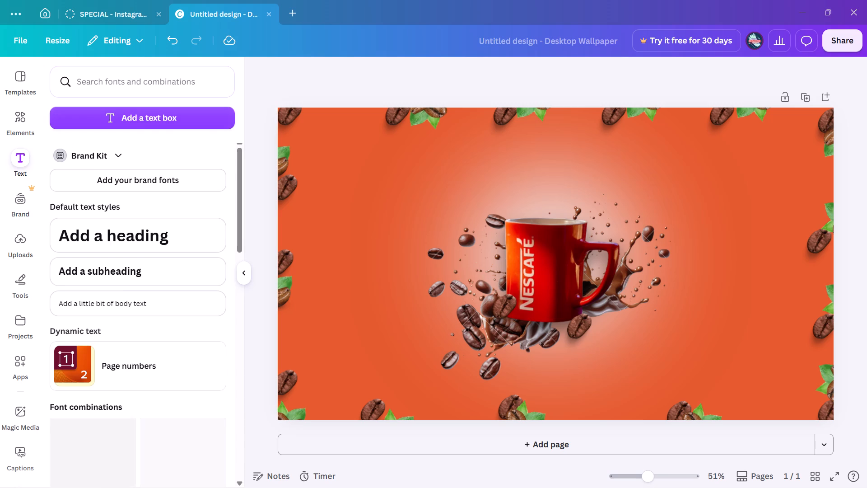
pyautogui.click(136, 127)
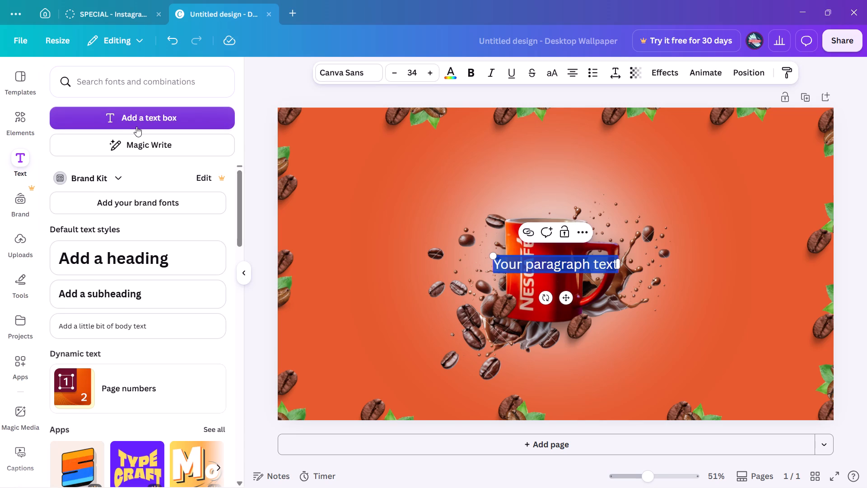
pyautogui.press('BackSpace')
pyautogui.hotkey('shift', 'n')
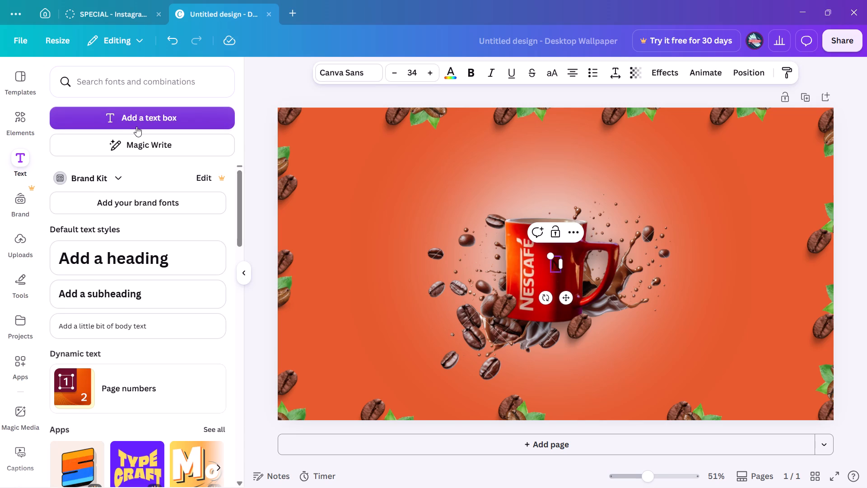
pyautogui.press('e')
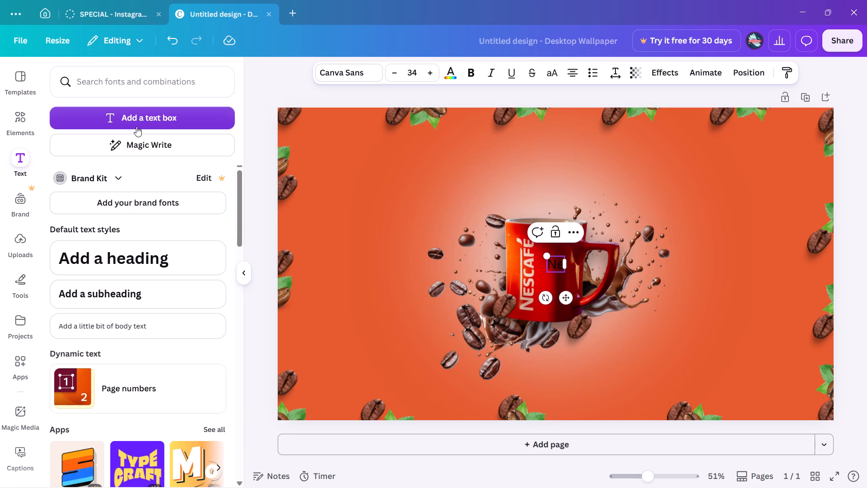
pyautogui.press('s')
pyautogui.press('BackSpace')
pyautogui.press('BackSpace')
pyautogui.hotkey('shift', 'e')
pyautogui.hotkey('shift', 's')
pyautogui.write('CAFE')
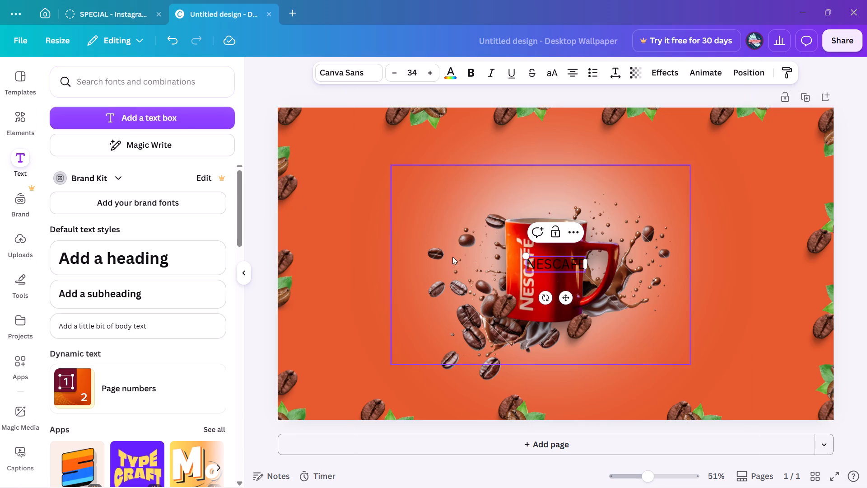
# Set the font of the whole NESCAFE text to League Spartan.
pyautogui.click(548, 263)
pyautogui.hotkey('ctrl', 'a')
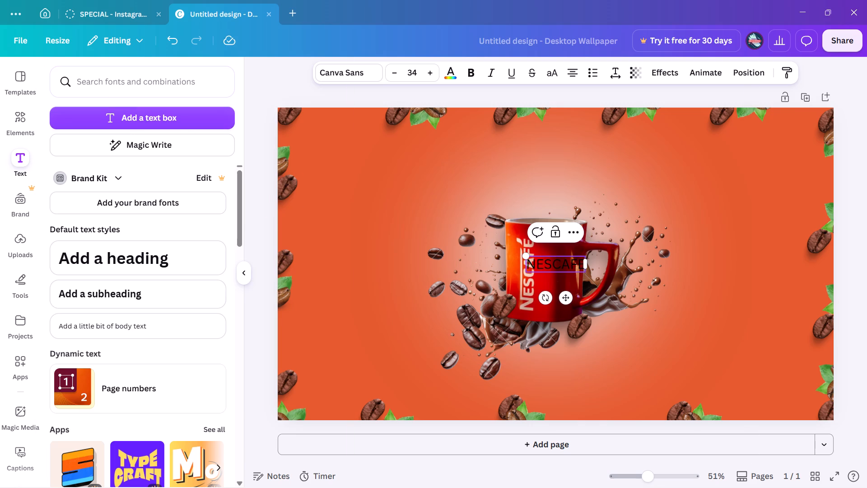
pyautogui.click(346, 68)
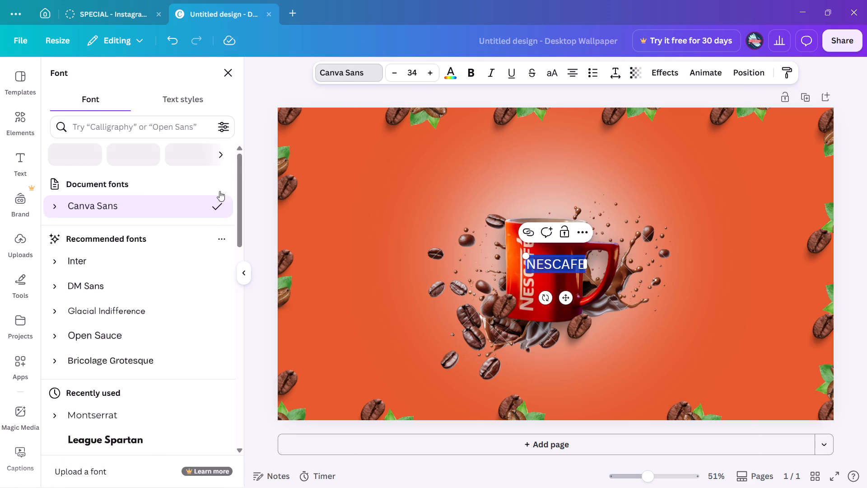
pyautogui.scroll(-2, 163, 372)
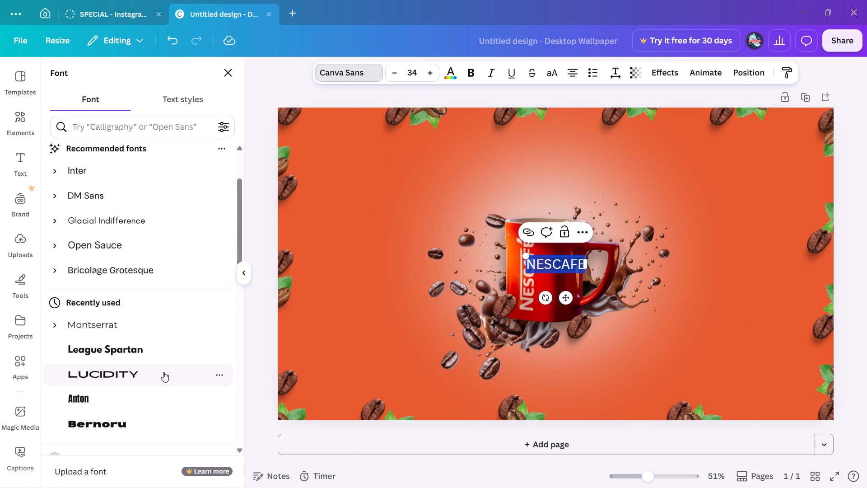
pyautogui.click(130, 347)
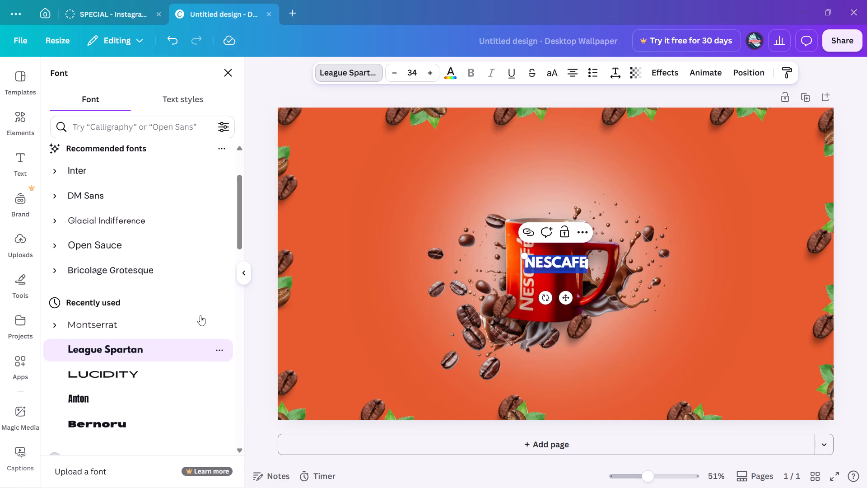
# Enlarge the NESCAFE text to font size 120 and place it above the mug, roughly centred on the page's width.
pyautogui.moveTo(525, 256); pyautogui.dragTo(423, 235)
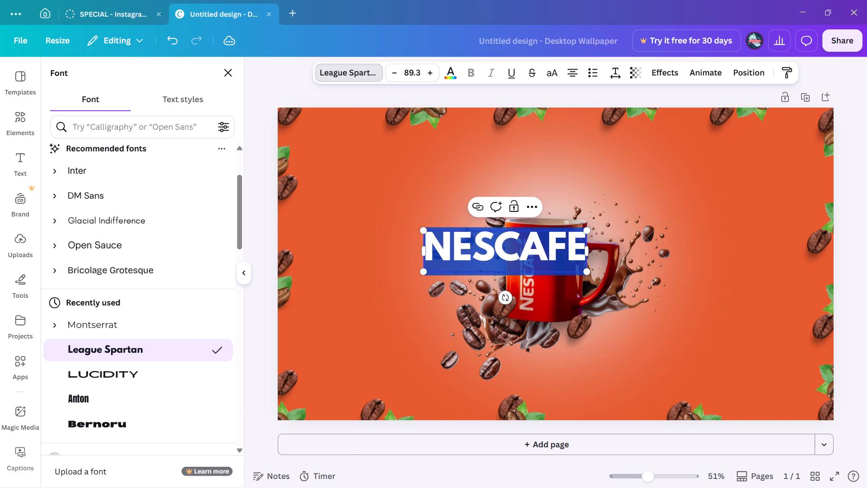
pyautogui.moveTo(508, 256); pyautogui.dragTo(545, 182)
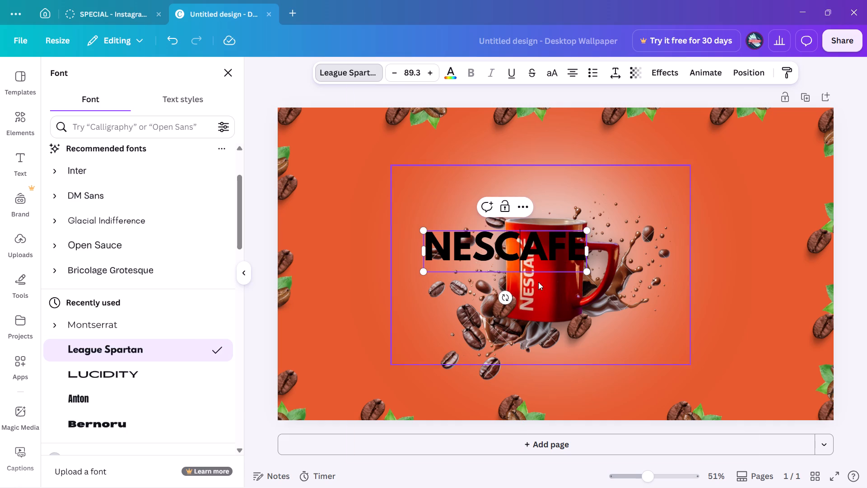
pyautogui.moveTo(472, 272); pyautogui.dragTo(491, 228)
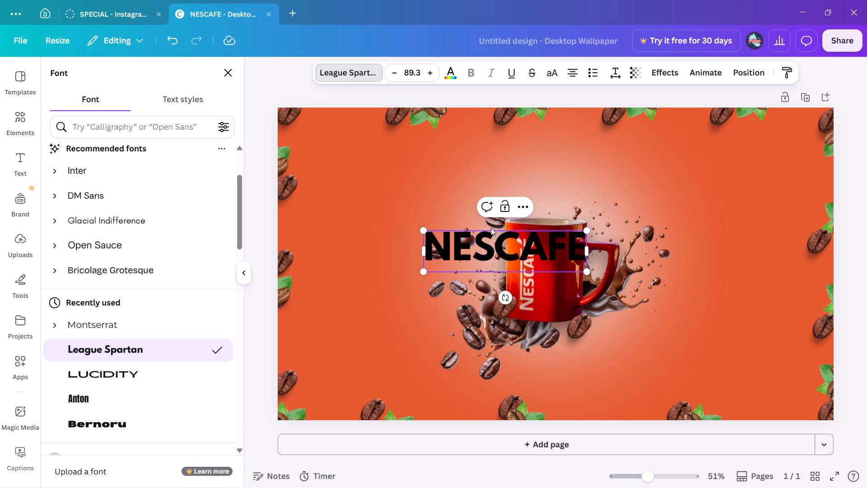
pyautogui.moveTo(491, 228); pyautogui.dragTo(507, 194)
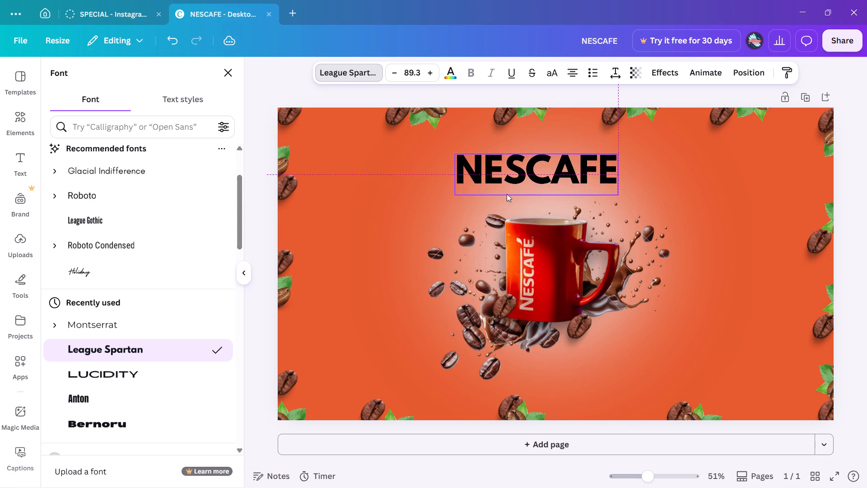
pyautogui.moveTo(507, 194); pyautogui.dragTo(515, 193)
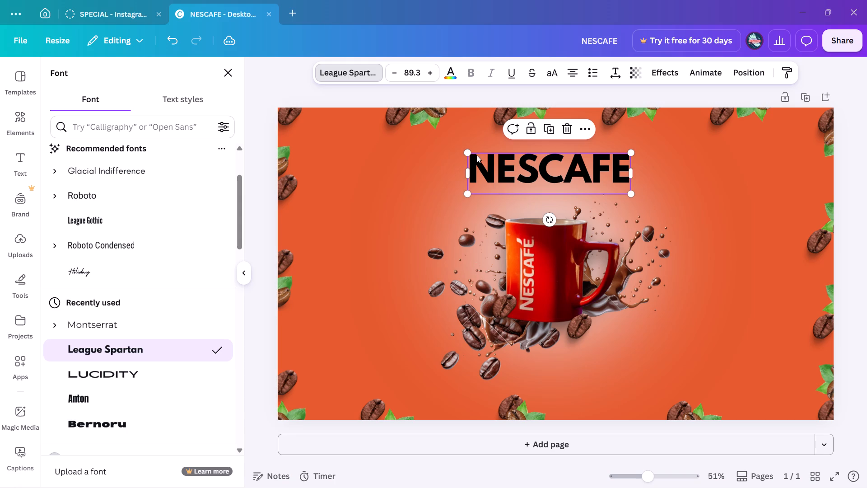
pyautogui.moveTo(468, 152); pyautogui.dragTo(410, 153)
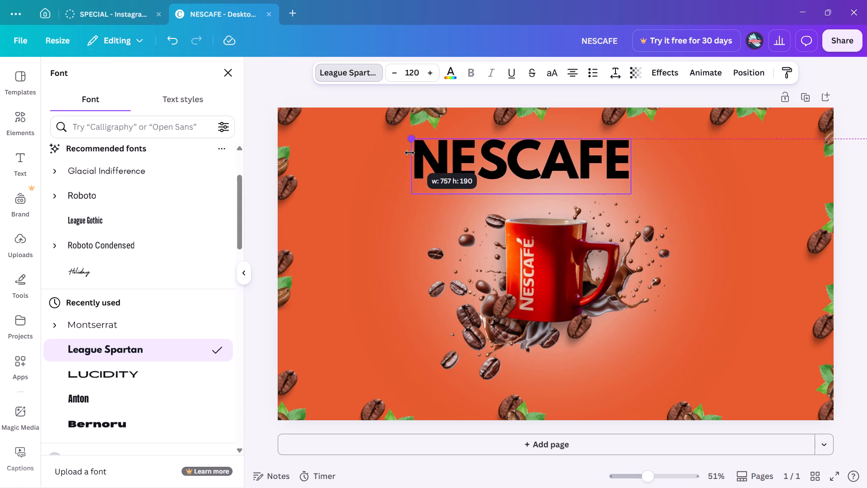
pyautogui.moveTo(511, 170); pyautogui.dragTo(541, 170)
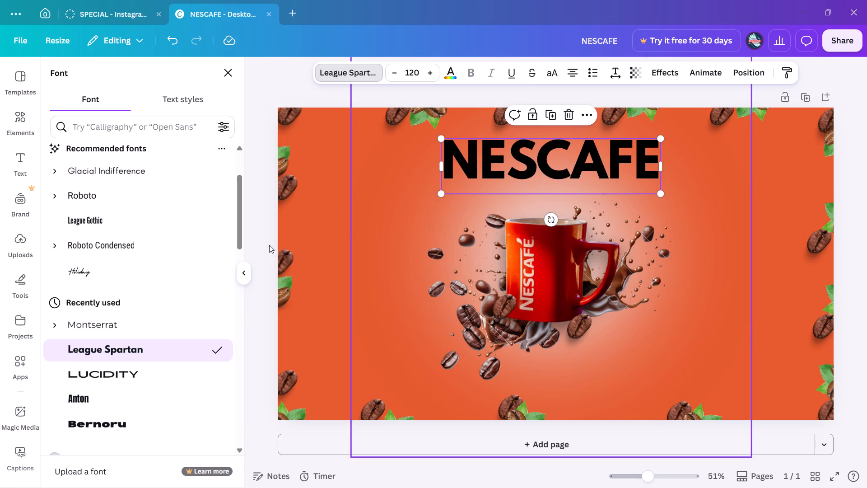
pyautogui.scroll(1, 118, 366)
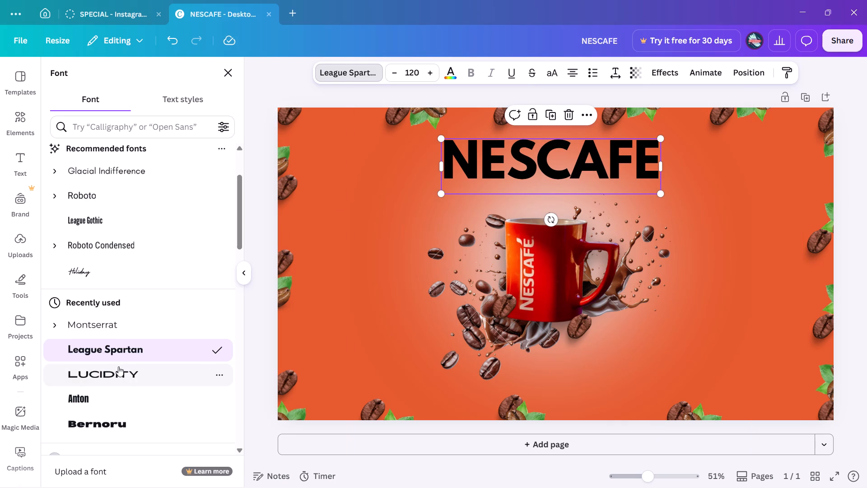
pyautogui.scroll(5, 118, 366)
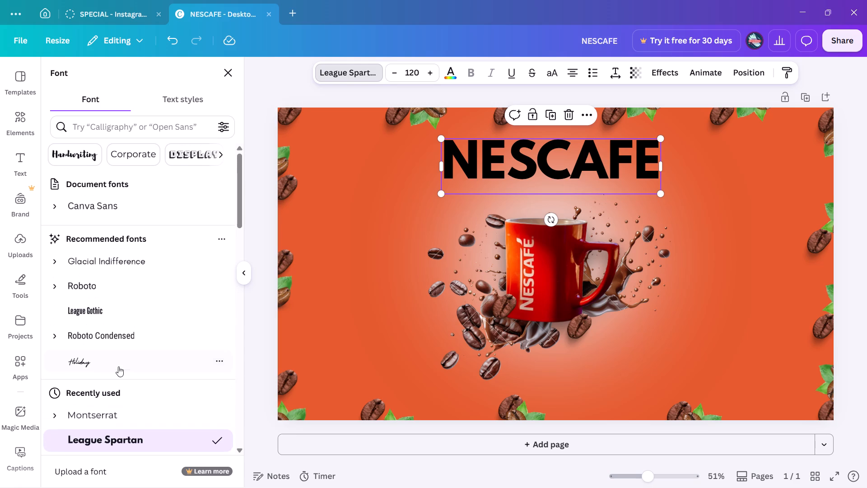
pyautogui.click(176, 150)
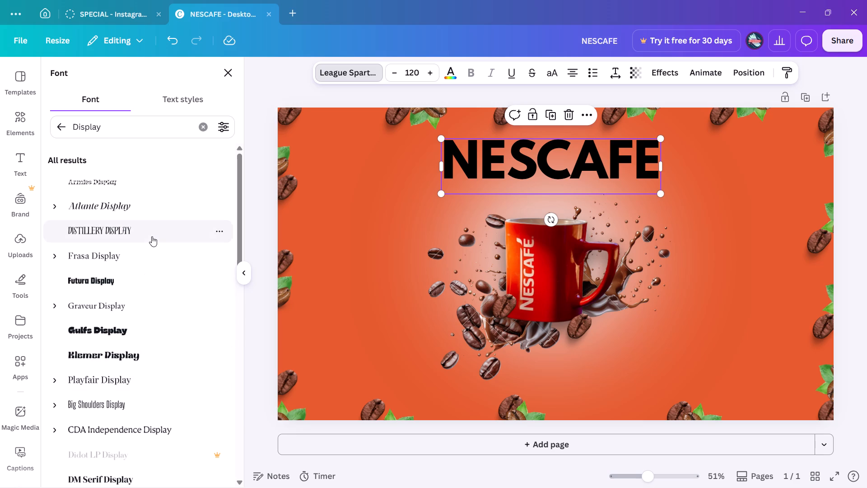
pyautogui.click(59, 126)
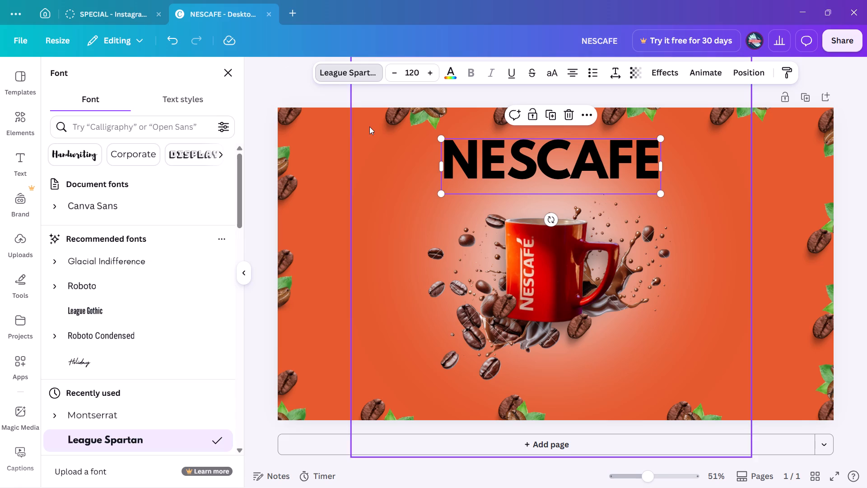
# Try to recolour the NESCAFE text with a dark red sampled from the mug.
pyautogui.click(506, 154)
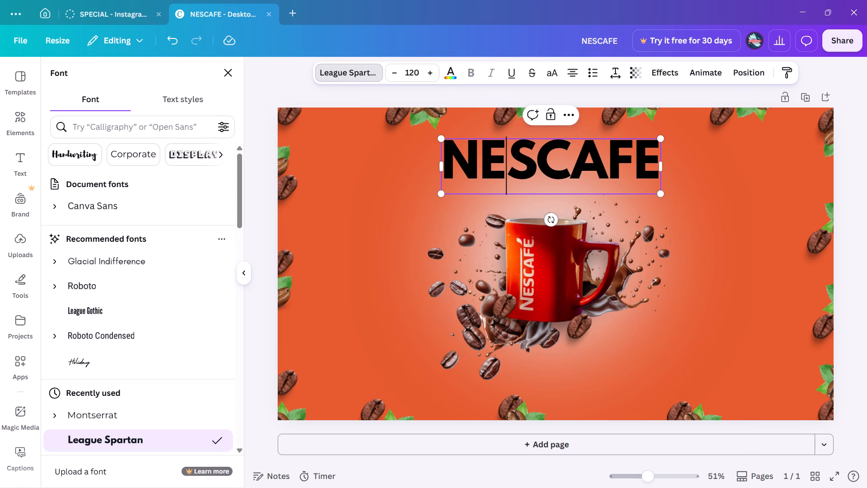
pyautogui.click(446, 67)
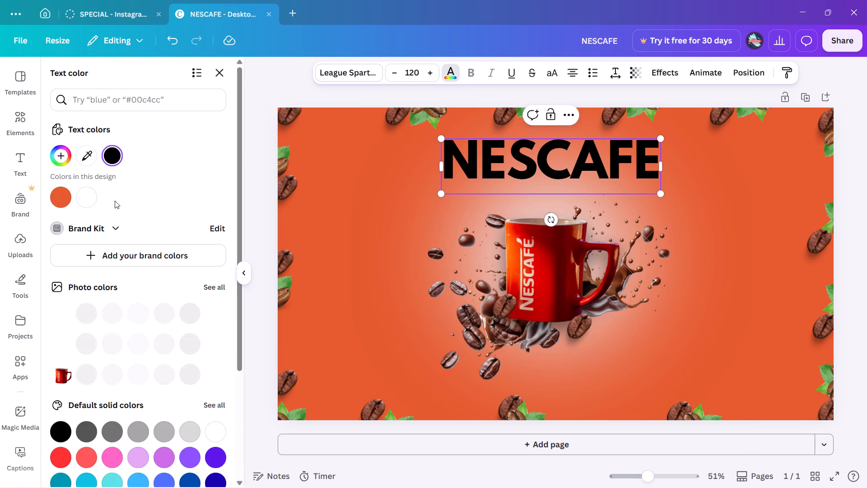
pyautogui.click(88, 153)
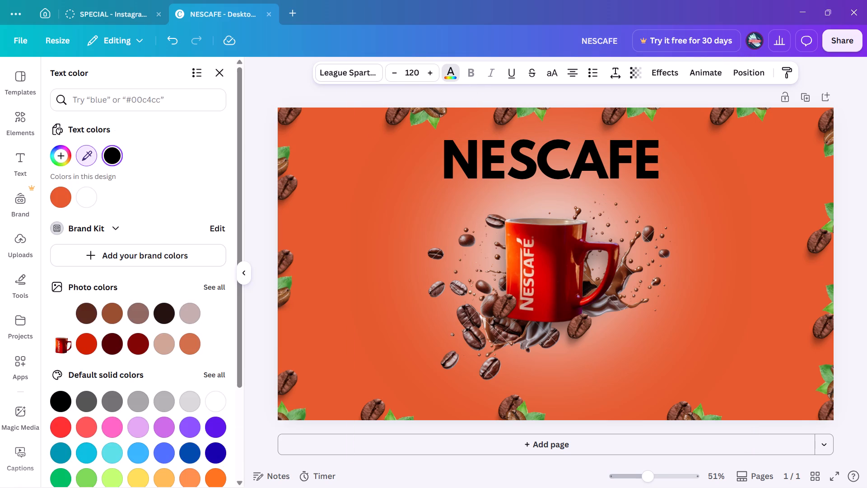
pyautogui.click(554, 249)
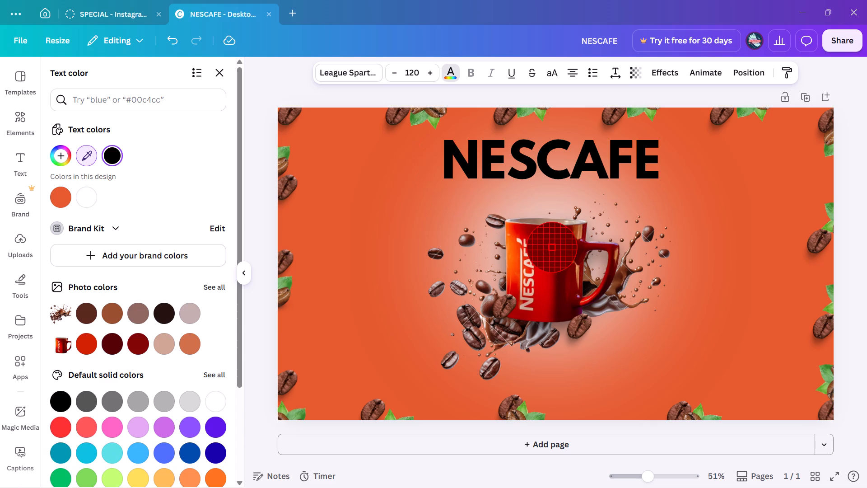
# Recolour the whole NESCAFE text with a light salmon pink sampled from the glow beside the mug.
pyautogui.click(481, 153)
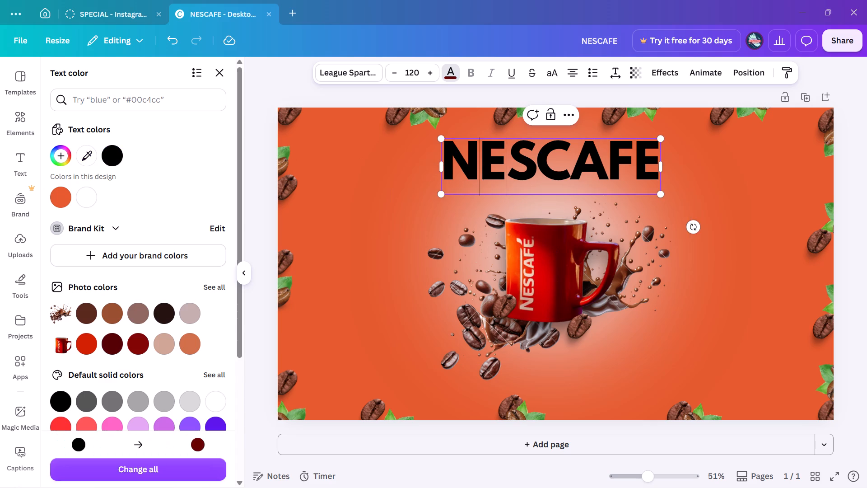
pyautogui.hotkey('ctrl', 'a')
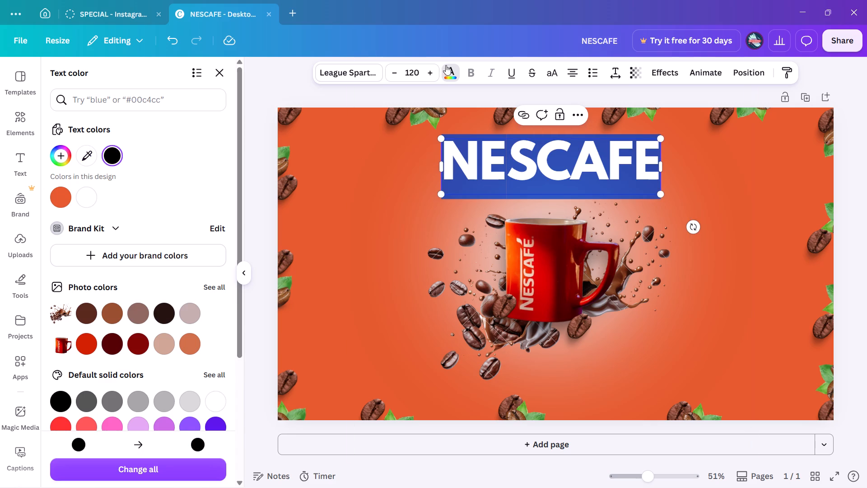
pyautogui.click(448, 66)
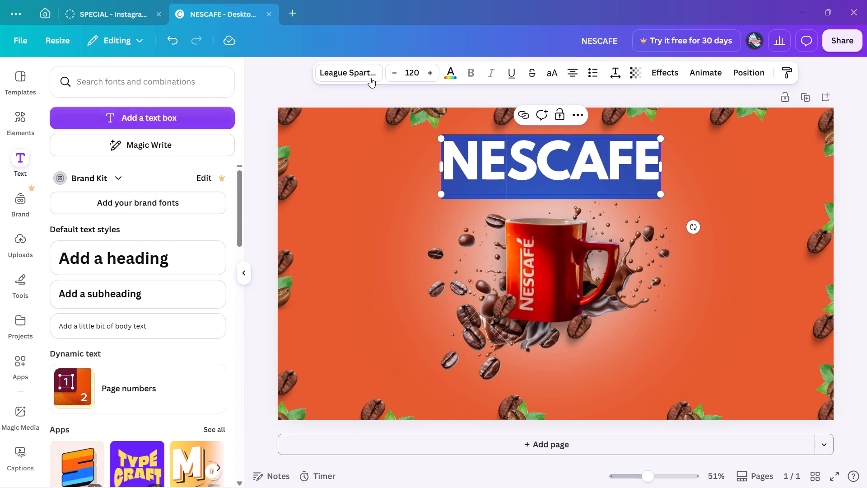
pyautogui.click(454, 69)
pyautogui.click(454, 69)
pyautogui.click(454, 69)
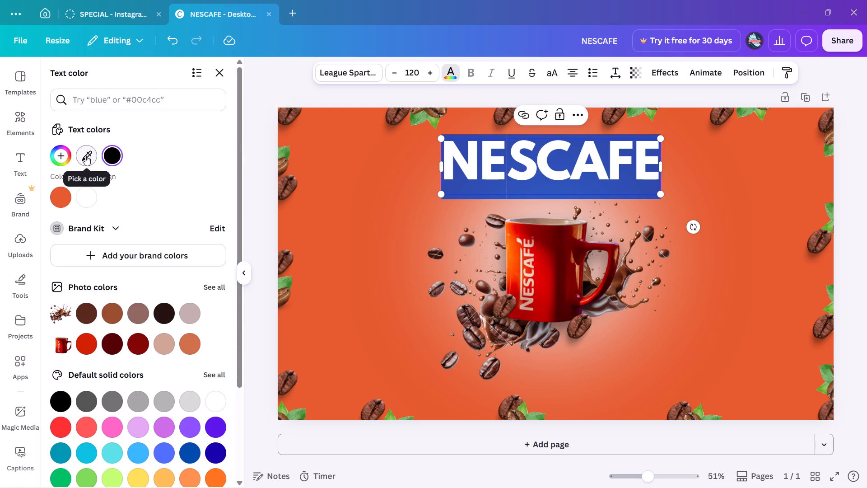
pyautogui.click(87, 155)
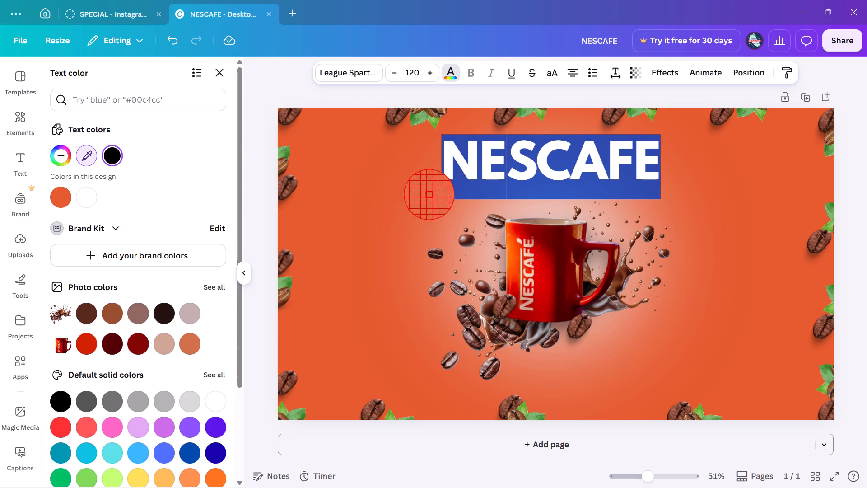
pyautogui.click(480, 247)
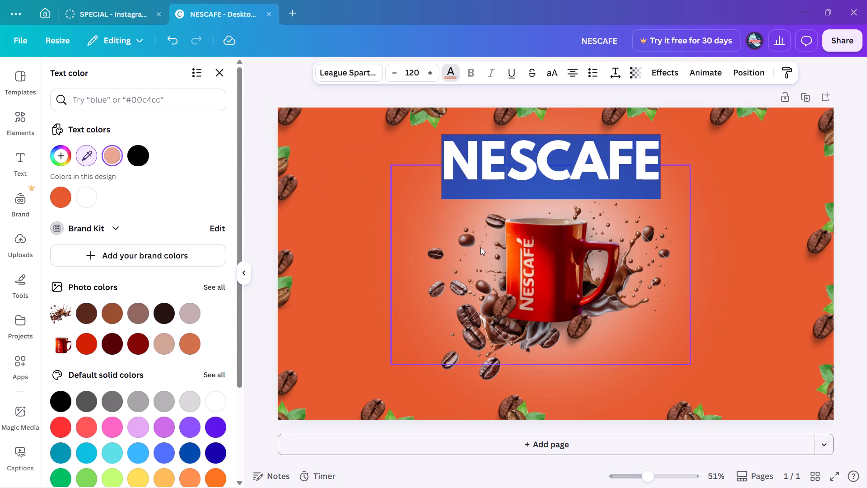
pyautogui.click(378, 230)
pyautogui.click(378, 230)
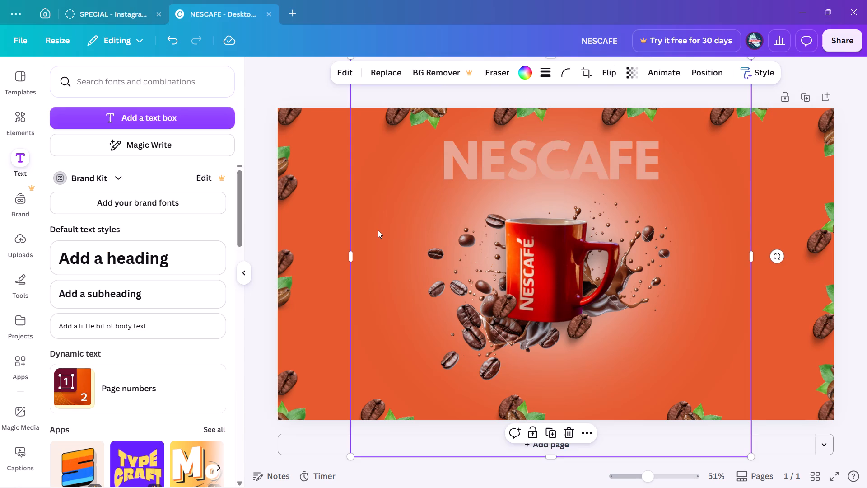
# Enlarge the NESCAFE text to font size 160, extending it to both sides above the mug.
pyautogui.click(570, 148)
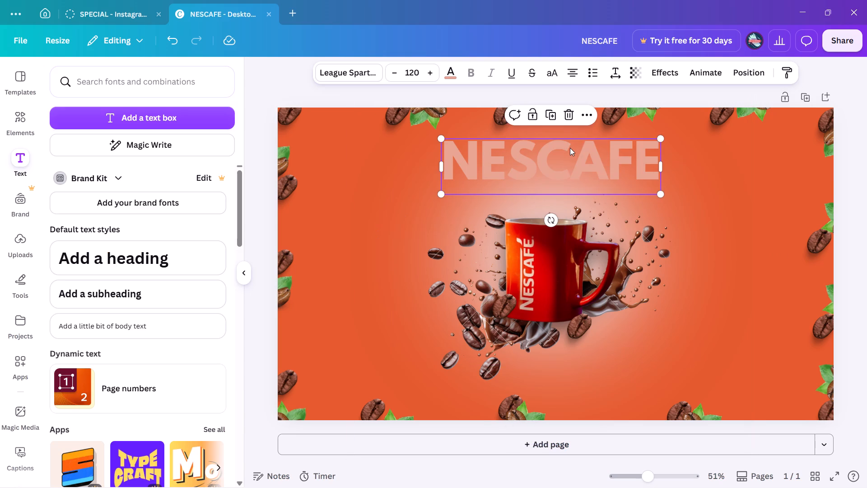
pyautogui.moveTo(438, 191); pyautogui.dragTo(410, 202)
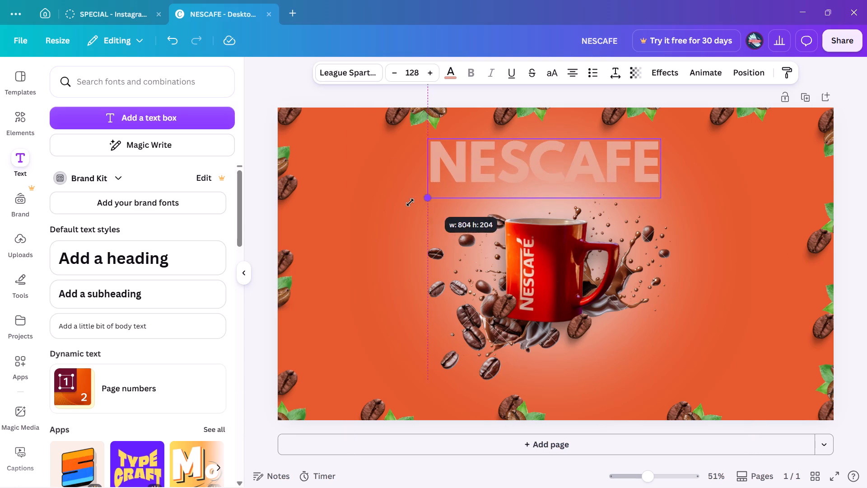
pyautogui.moveTo(410, 202); pyautogui.dragTo(394, 206)
pyautogui.moveTo(661, 208); pyautogui.dragTo(689, 206)
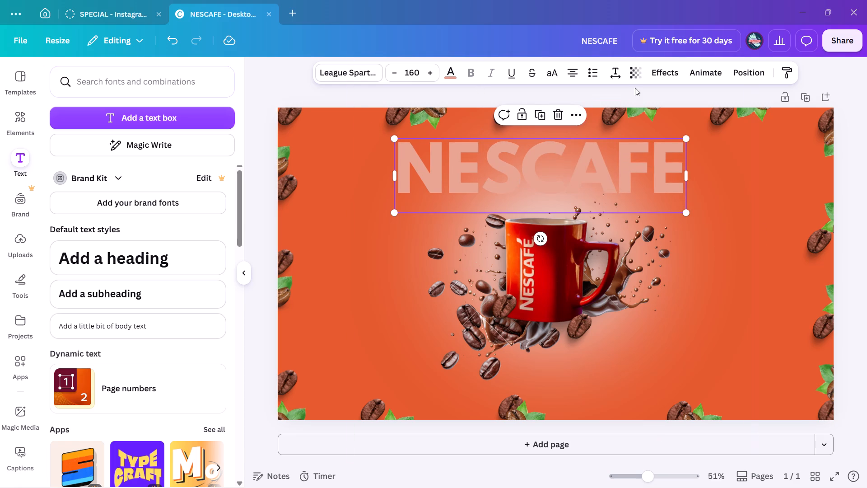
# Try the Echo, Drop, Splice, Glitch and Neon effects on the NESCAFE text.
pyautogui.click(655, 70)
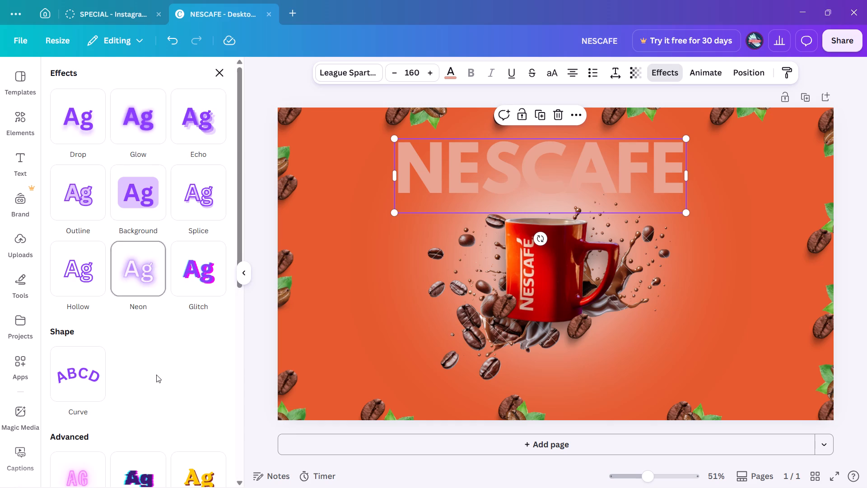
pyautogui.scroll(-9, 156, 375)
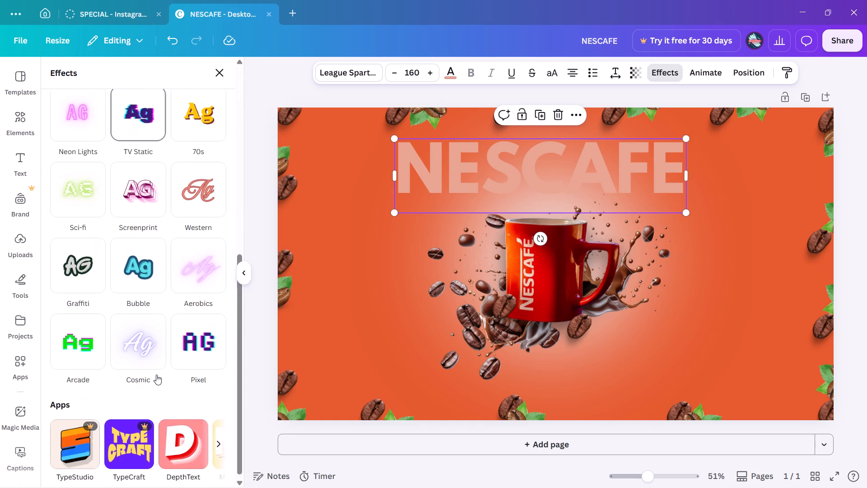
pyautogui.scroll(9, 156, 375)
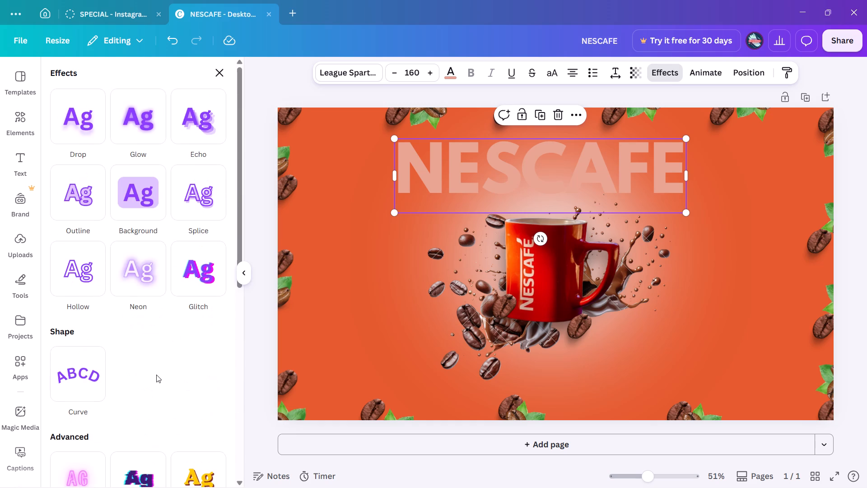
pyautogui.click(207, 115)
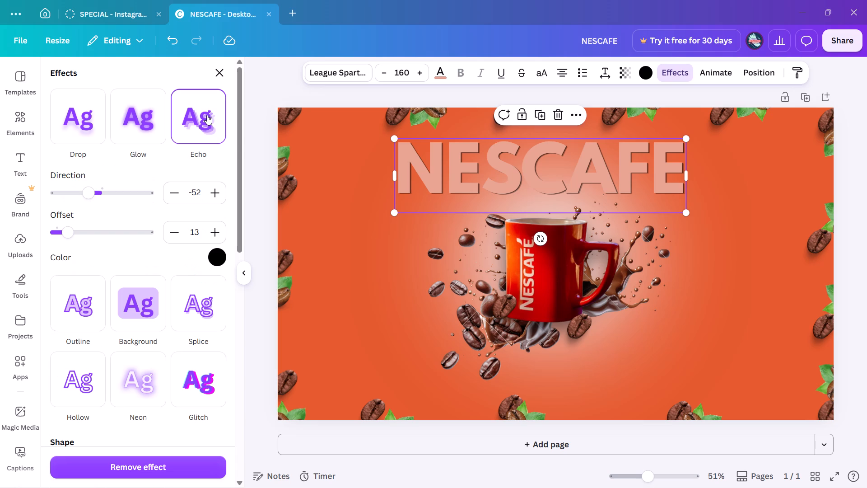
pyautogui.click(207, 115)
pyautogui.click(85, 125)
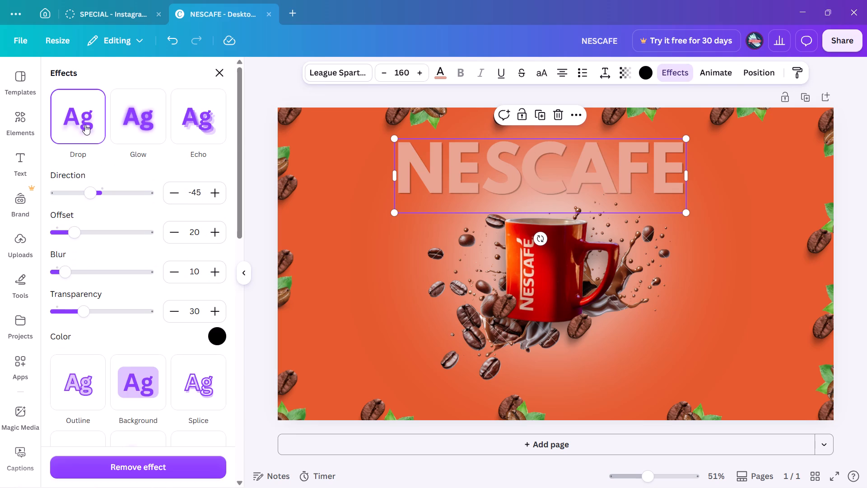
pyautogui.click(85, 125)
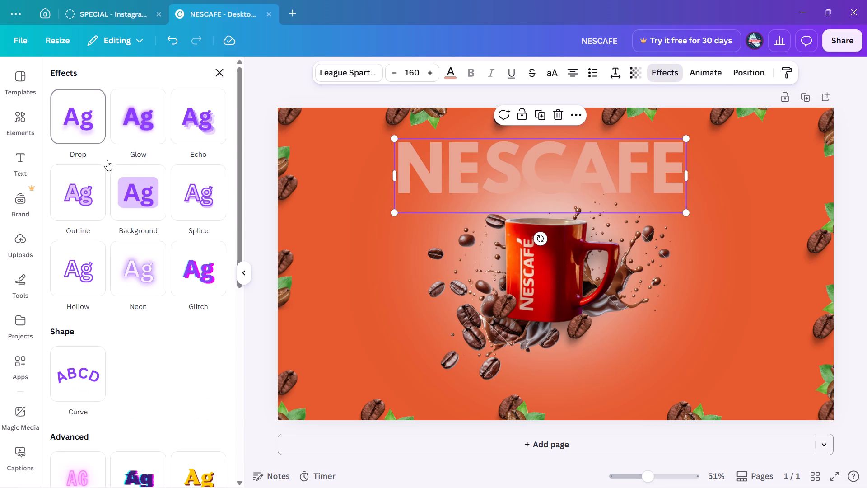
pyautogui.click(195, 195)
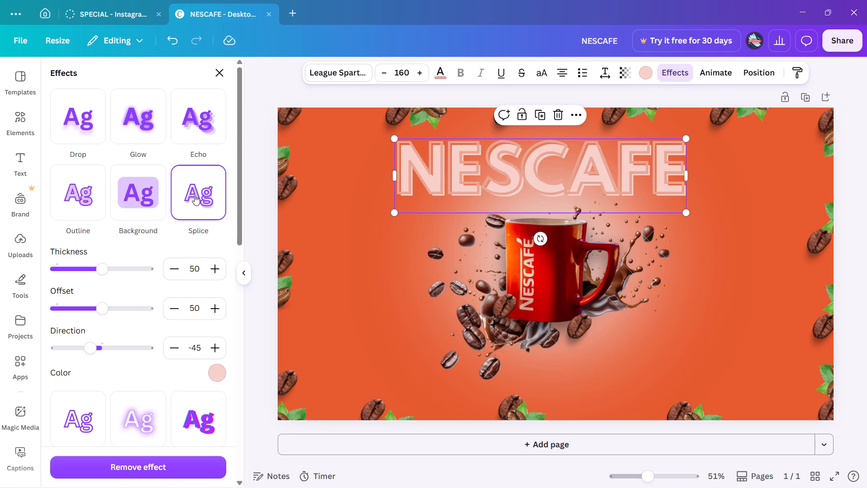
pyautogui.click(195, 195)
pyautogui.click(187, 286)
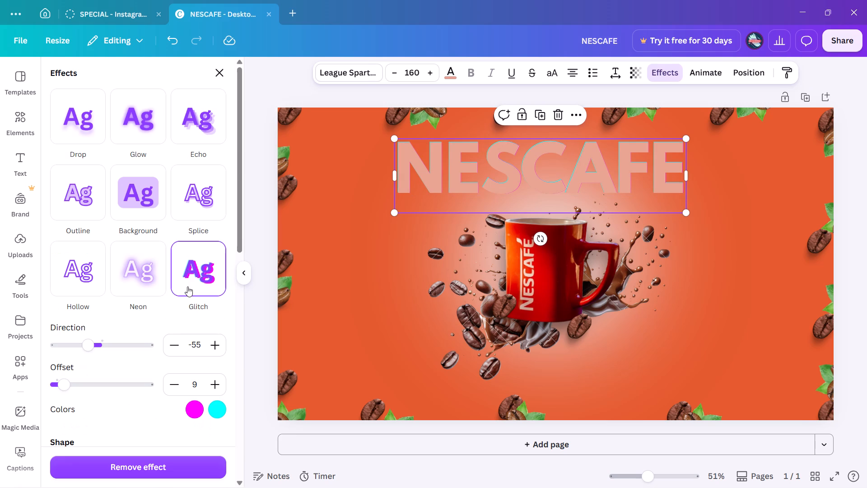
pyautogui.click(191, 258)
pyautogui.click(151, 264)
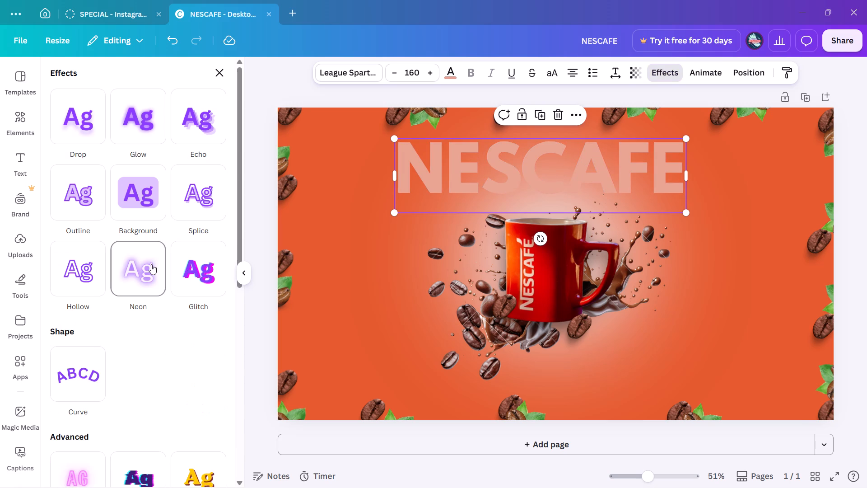
# Apply the Hollow effect with thickness 50 to the NESCAFE text and enlarge it to font size 169.
pyautogui.click(85, 284)
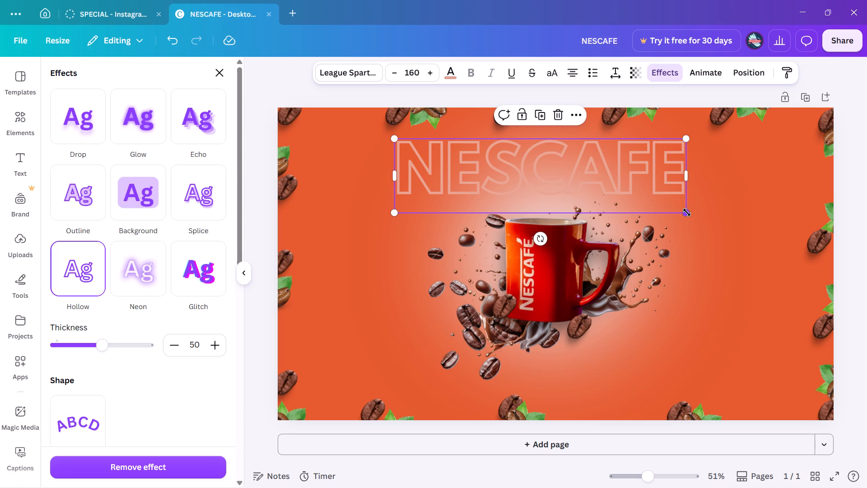
pyautogui.moveTo(687, 212); pyautogui.dragTo(705, 215)
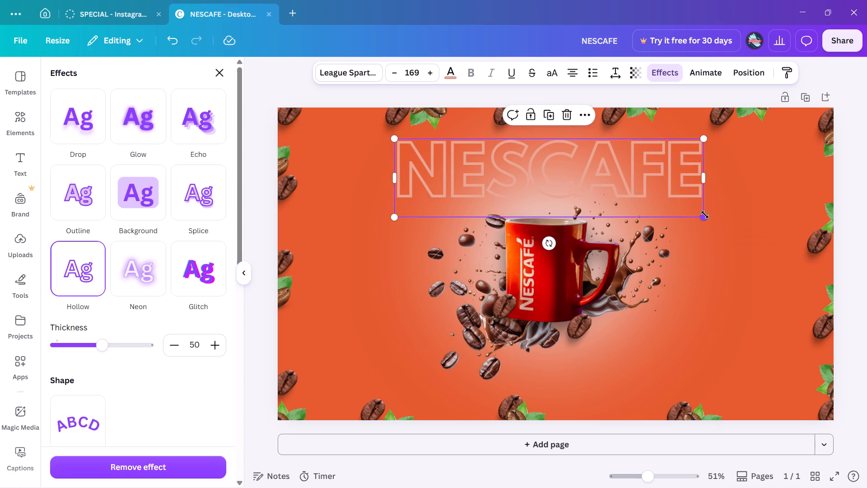
# Duplicate the hollow NESCAFE text and lay the copy almost exactly over the original, centred above the mug.
pyautogui.click(557, 119)
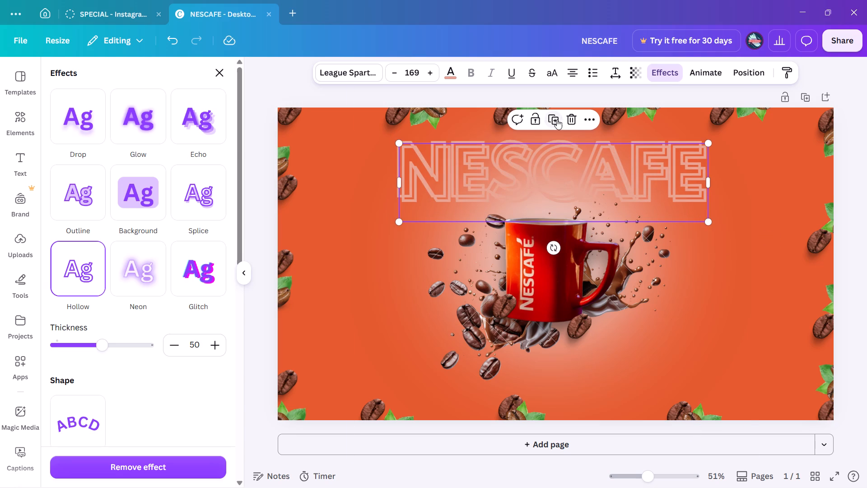
pyautogui.click(545, 177)
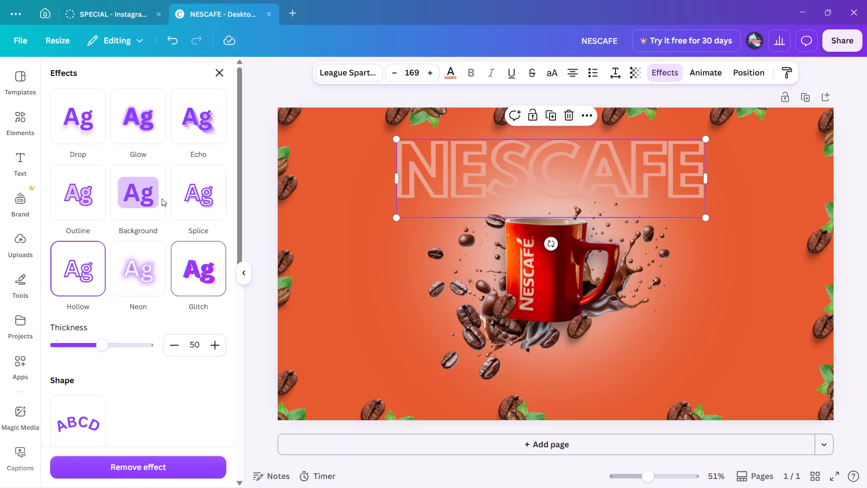
# Apply the Neon effect with intensity 50 to the NESCAFE copy and nudge it into place over the hollow text.
pyautogui.click(146, 255)
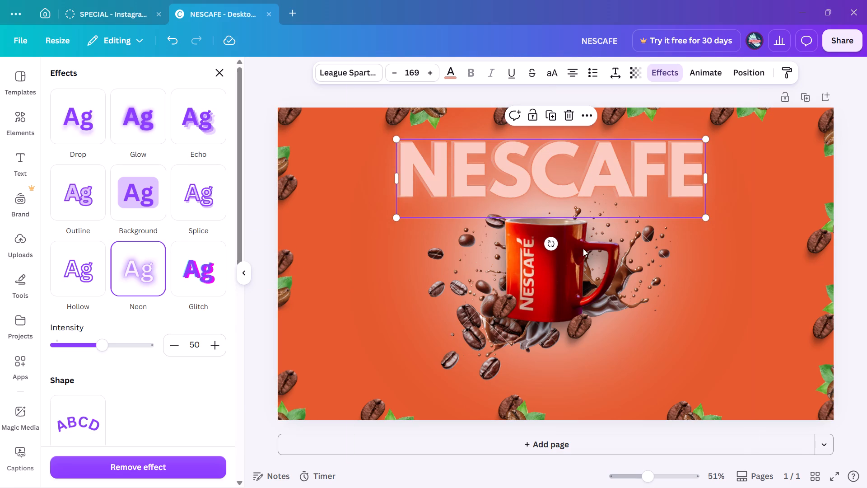
pyautogui.click(858, 145)
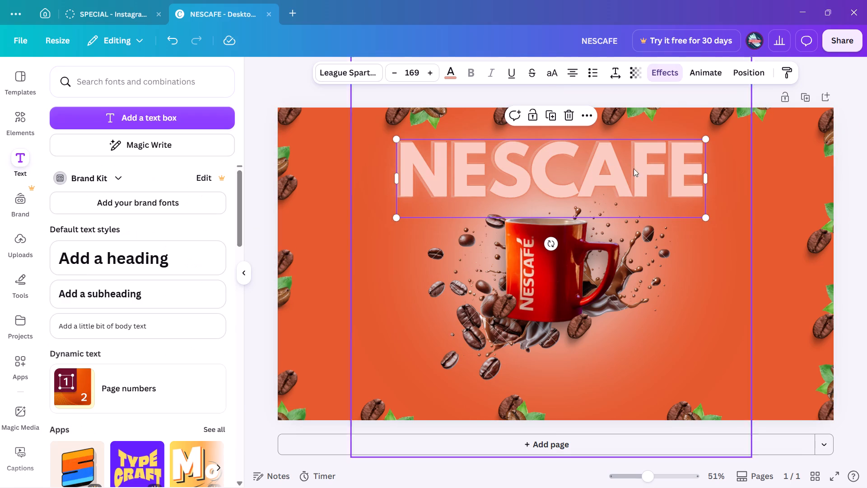
pyautogui.click(592, 169)
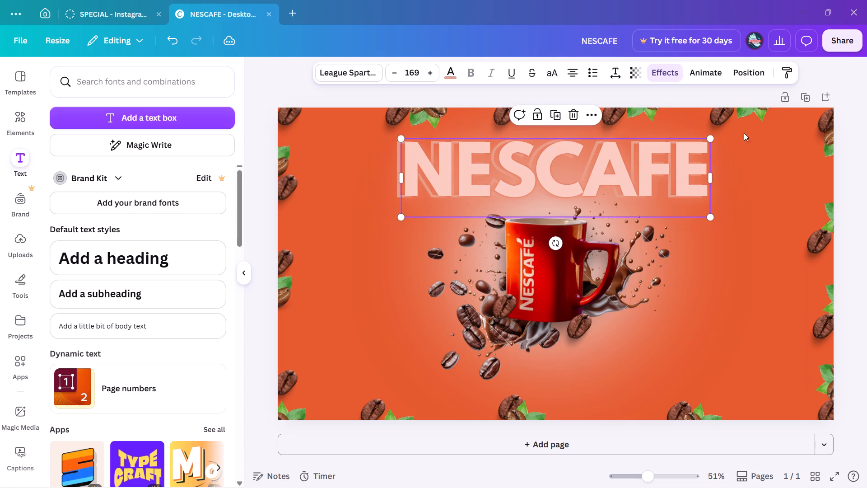
pyautogui.moveTo(594, 188); pyautogui.dragTo(590, 188)
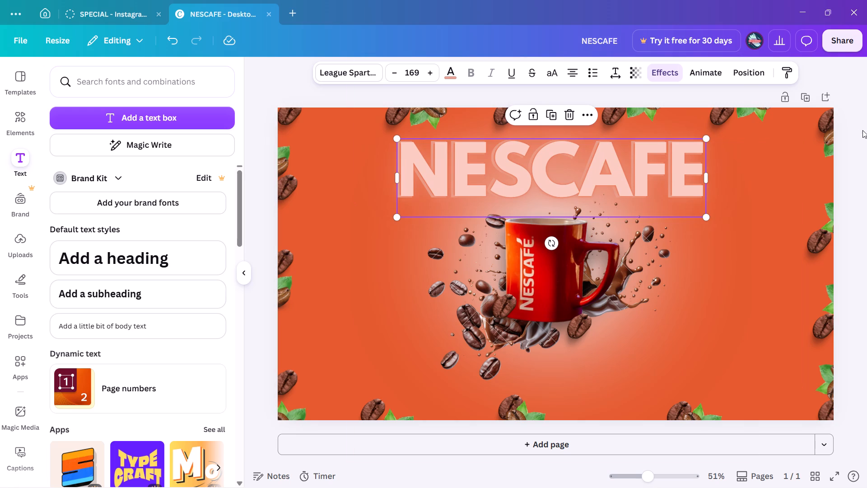
# Search the photo elements for "authentic" and look through the results.
pyautogui.click(856, 134)
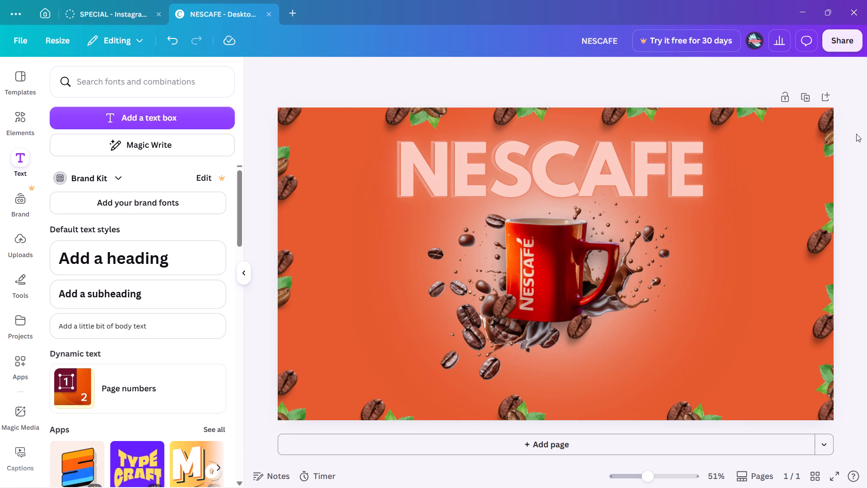
pyautogui.click(21, 126)
pyautogui.click(135, 78)
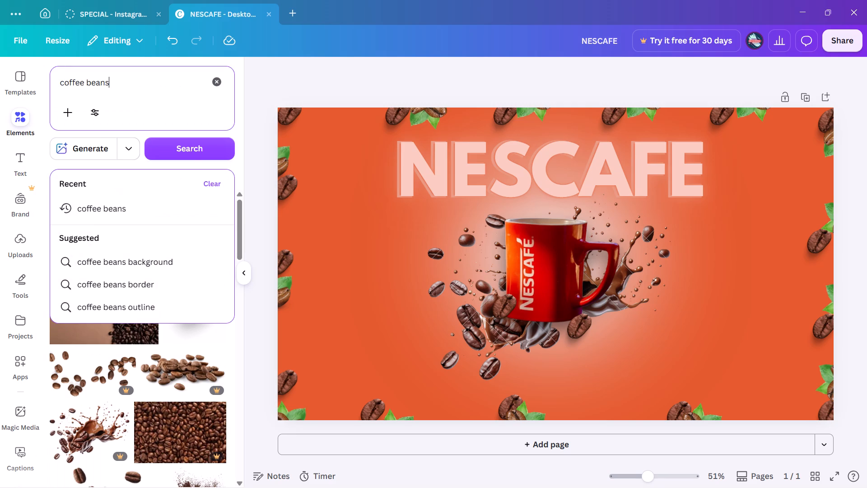
pyautogui.press('BackSpace')
pyautogui.press('BackSpace')
pyautogui.press('BackSpace')
pyautogui.press('BackSpace')
pyautogui.press('BackSpace')
pyautogui.press('BackSpace')
pyautogui.press('BackSpace')
pyautogui.press('BackSpace')
pyautogui.press('BackSpace')
pyautogui.press('BackSpace')
pyautogui.press('BackSpace')
pyautogui.press('BackSpace')
pyautogui.press('BackSpace')
pyautogui.press('BackSpace')
pyautogui.press('BackSpace')
pyautogui.press('BackSpace')
pyautogui.press('BackSpace')
pyautogui.press('BackSpace')
pyautogui.press('BackSpace')
pyautogui.press('BackSpace')
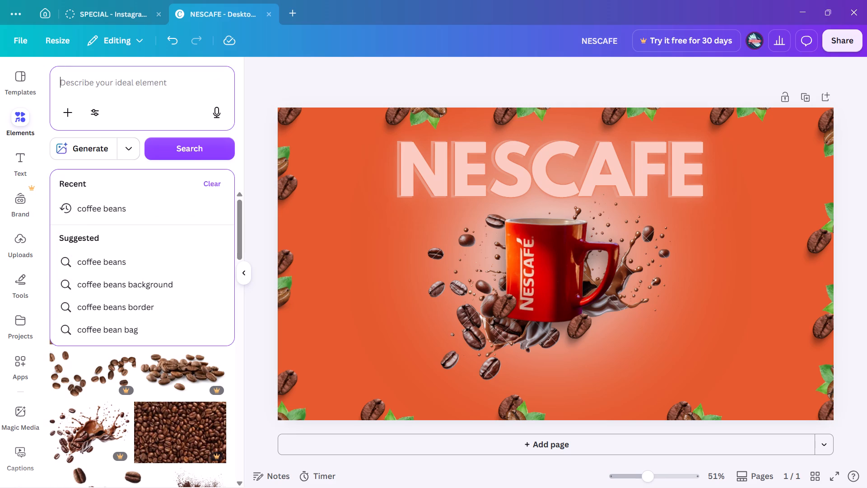
pyautogui.write('au')
pyautogui.write('thentic')
pyautogui.press('Return')
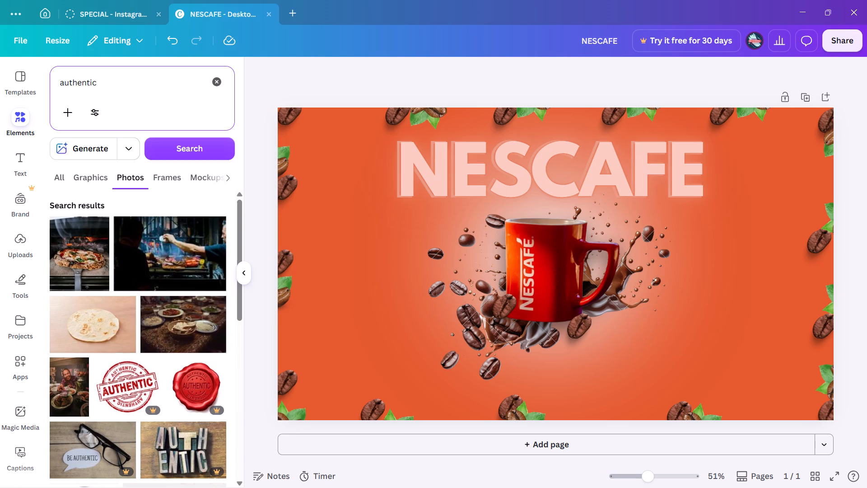
pyautogui.scroll(-1, 165, 291)
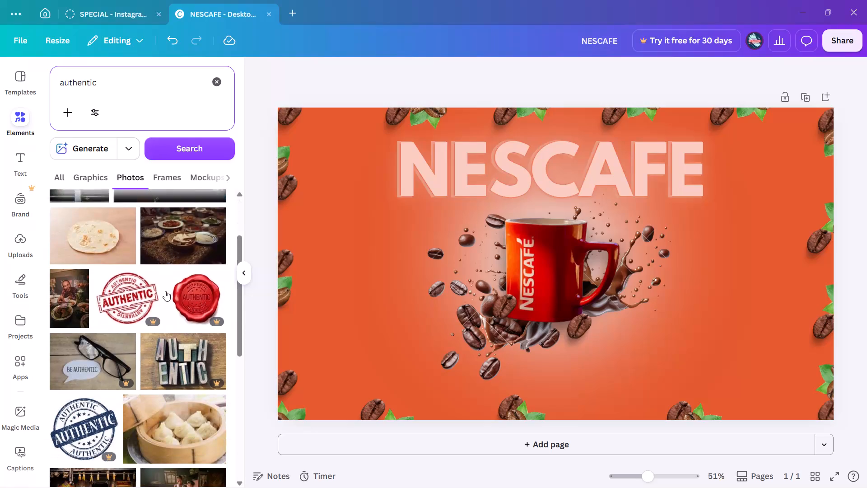
pyautogui.scroll(-4, 165, 291)
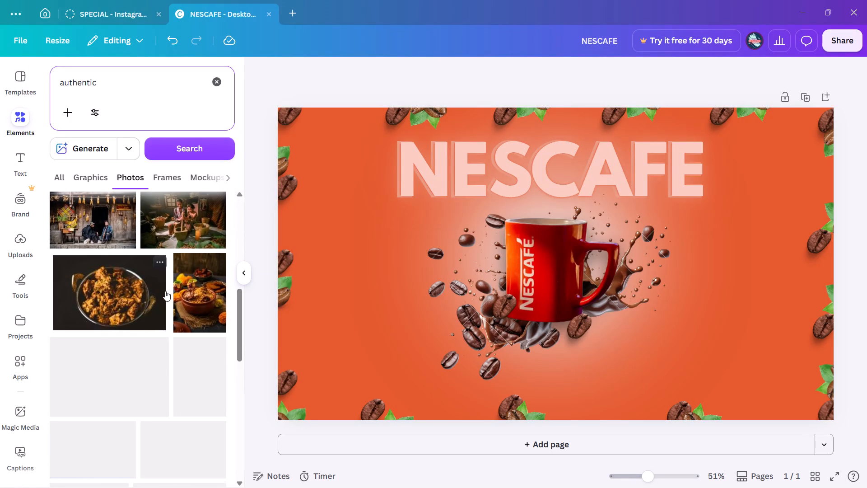
pyautogui.scroll(8, 165, 291)
# Search all element types for "authentic coffee" and add the graphic of a burlap sack spilling coffee beans.
pyautogui.press('space')
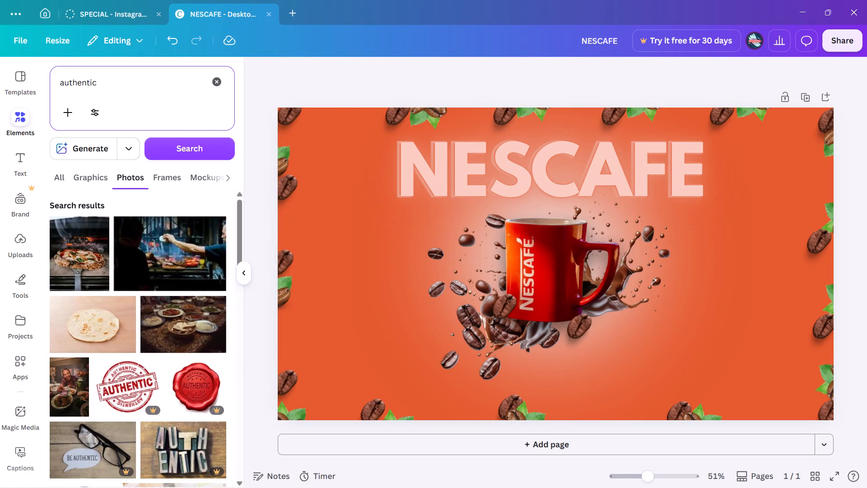
pyautogui.write('coffee')
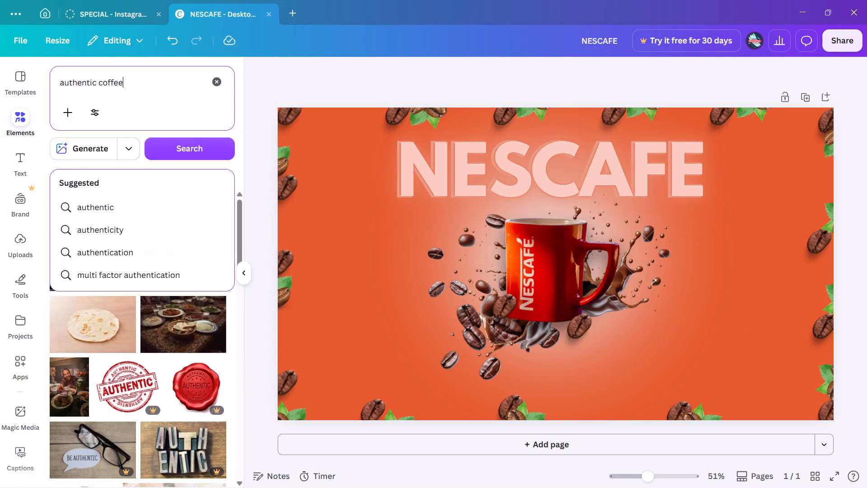
pyautogui.press('Return')
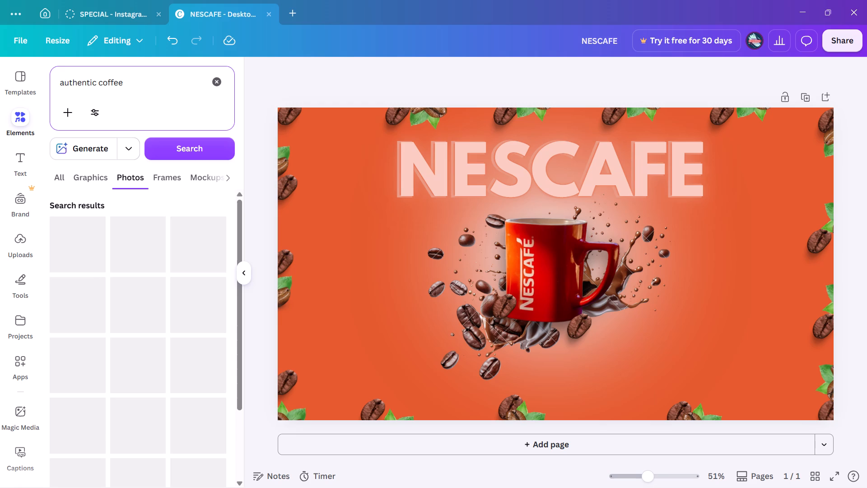
pyautogui.click(62, 179)
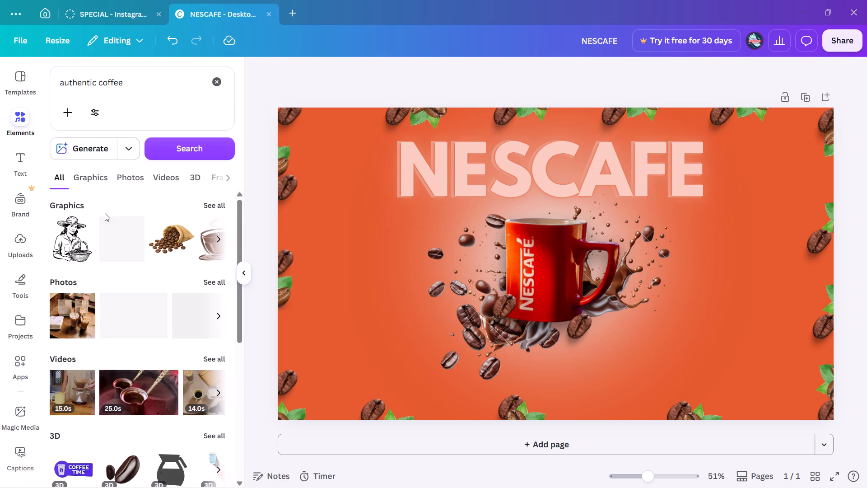
pyautogui.click(174, 242)
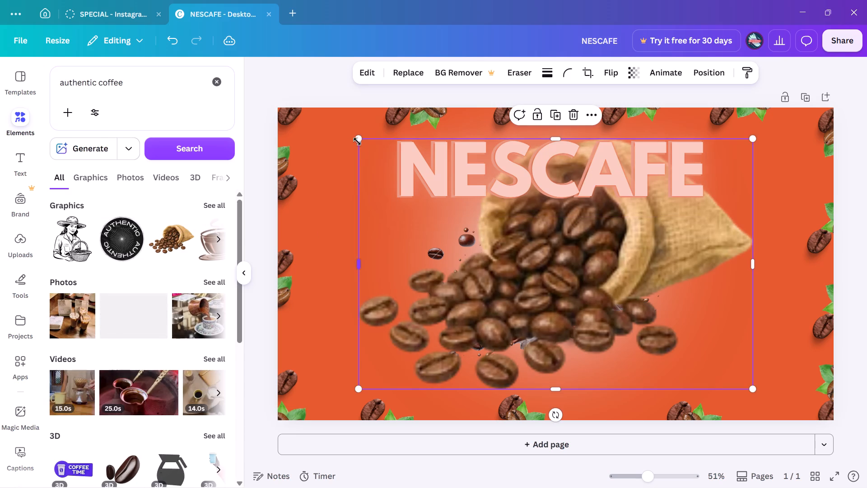
# Shrink the coffee bean sack and place it in the lower-right area of the wallpaper, just inside the bean border.
pyautogui.moveTo(356, 138); pyautogui.dragTo(615, 236)
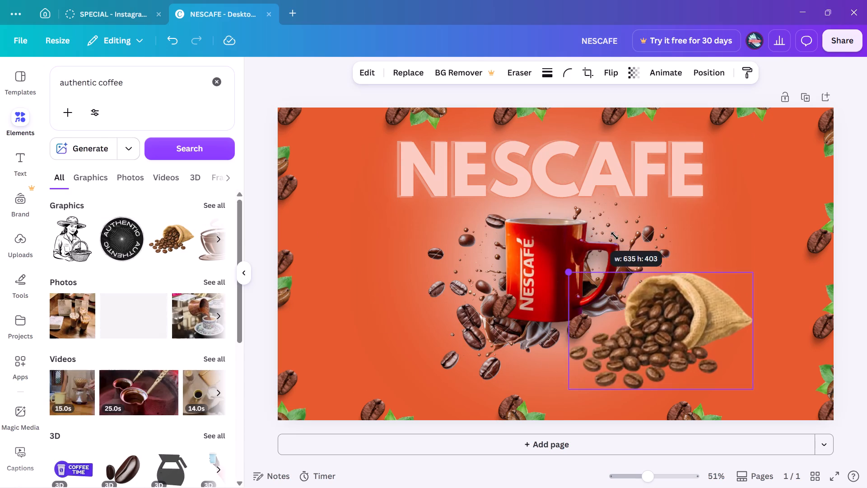
pyautogui.moveTo(615, 236); pyautogui.dragTo(625, 239)
pyautogui.moveTo(665, 323); pyautogui.dragTo(698, 319)
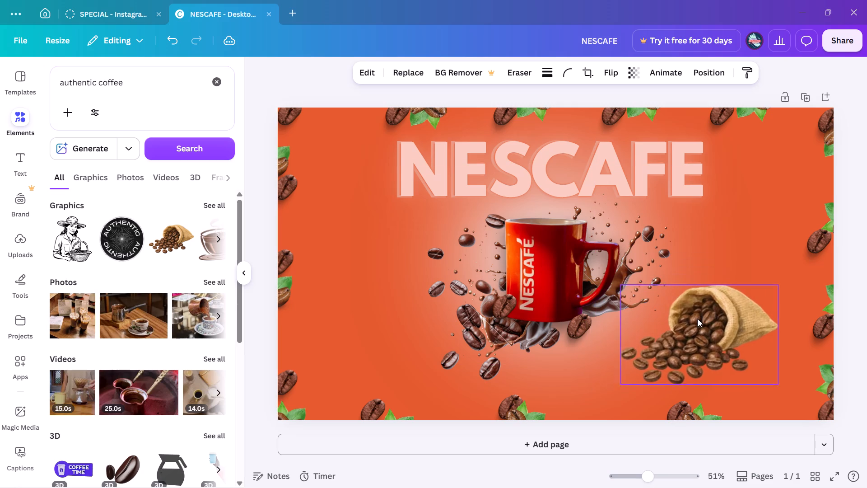
pyautogui.moveTo(698, 319); pyautogui.dragTo(700, 315)
pyautogui.moveTo(700, 315); pyautogui.dragTo(714, 328)
pyautogui.moveTo(642, 296); pyautogui.dragTo(646, 297)
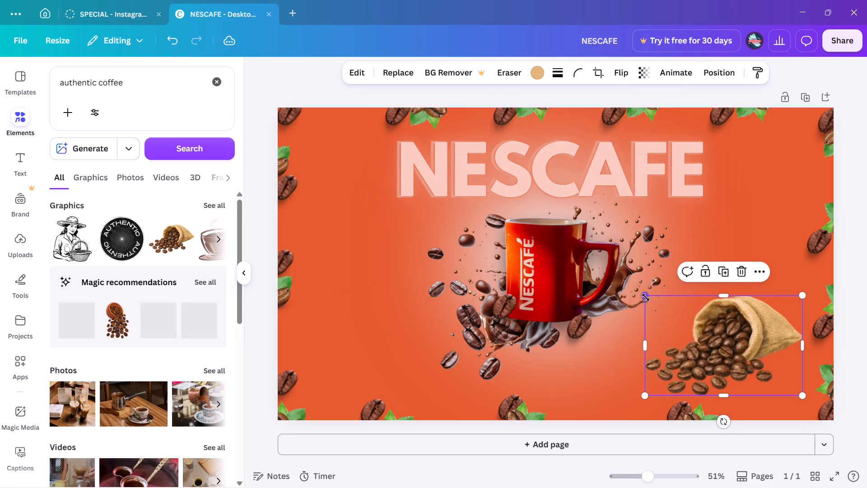
pyautogui.moveTo(646, 297); pyautogui.dragTo(659, 302)
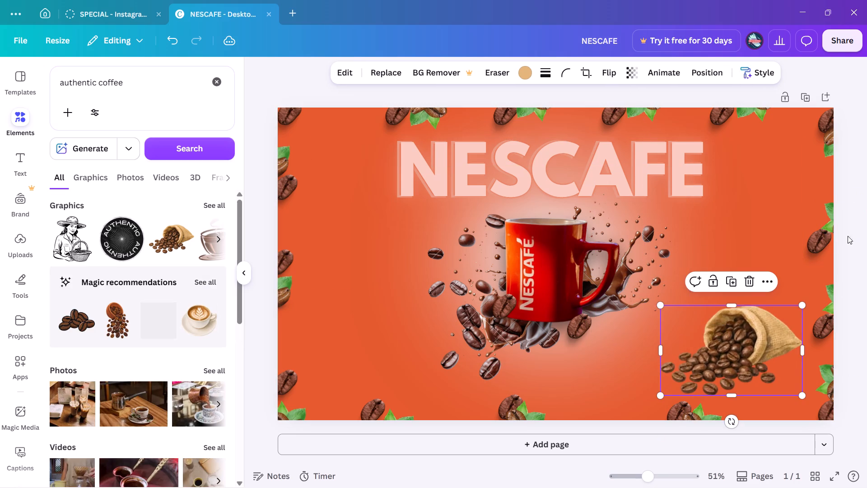
pyautogui.click(853, 236)
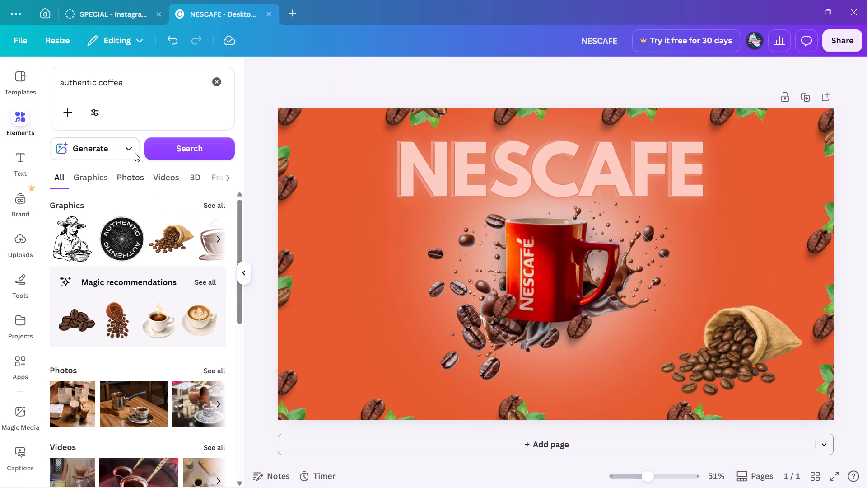
# Search the elements for "authentic" and show all of the graphics results.
pyautogui.click(131, 80)
pyautogui.press('BackSpace')
pyautogui.press('BackSpace')
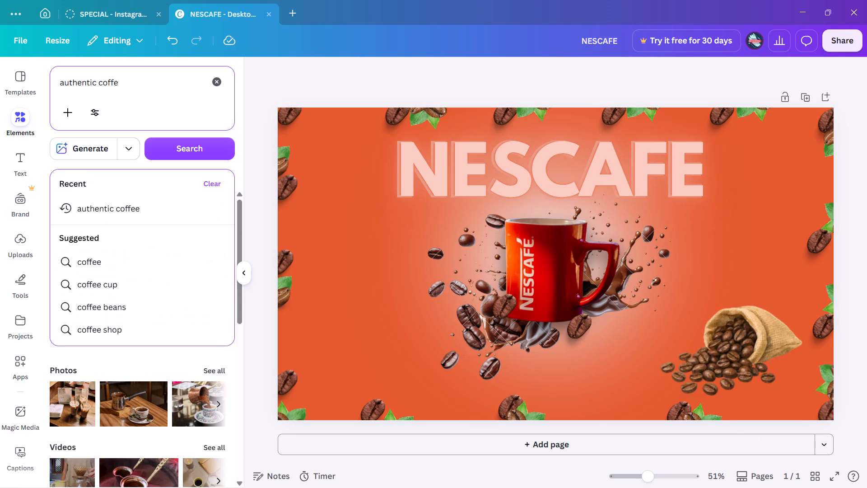
pyautogui.press('BackSpace')
pyautogui.press('BackSpace')
pyautogui.press('BackSpace')
pyautogui.press('BackSpace')
pyautogui.press('Return')
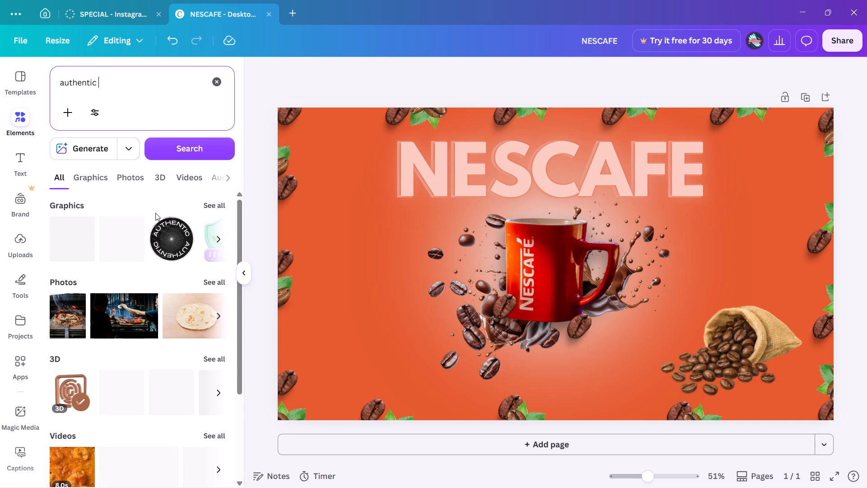
pyautogui.click(217, 203)
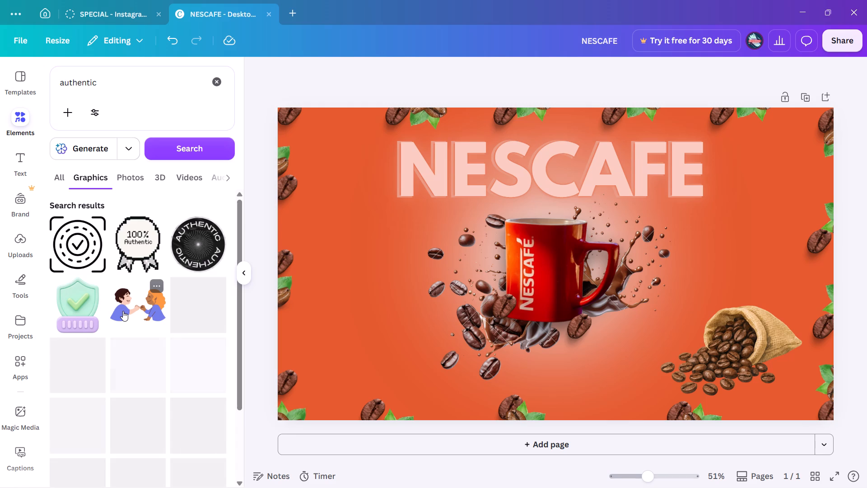
# Look through the "authentic" graphics results for a suitable authenticity stamp or badge.
pyautogui.scroll(-4, 123, 311)
pyautogui.scroll(1, 123, 311)
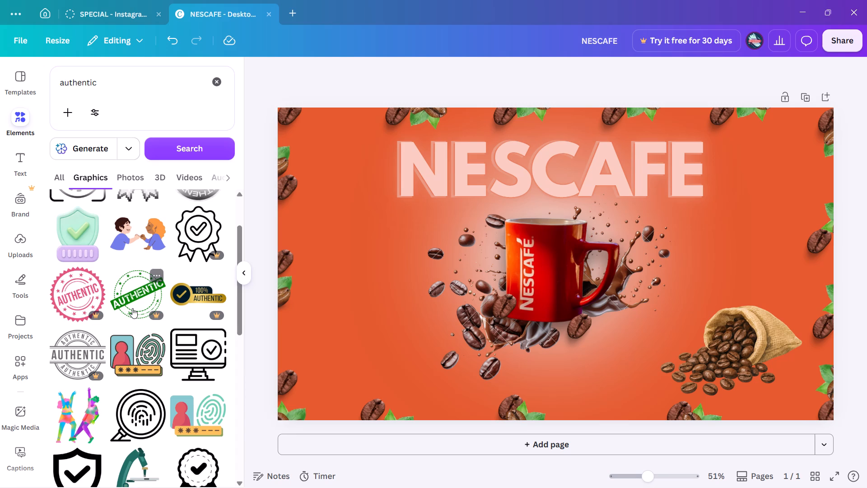
pyautogui.scroll(-4, 132, 308)
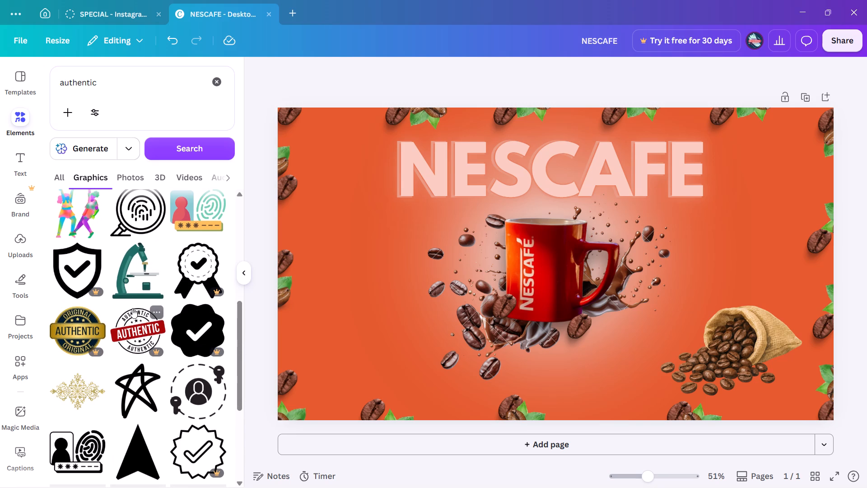
pyautogui.scroll(-2, 132, 308)
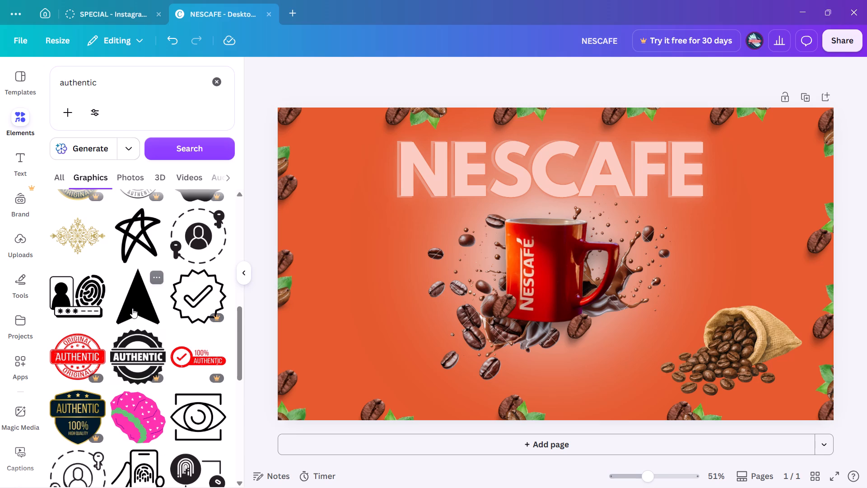
pyautogui.scroll(-2, 132, 308)
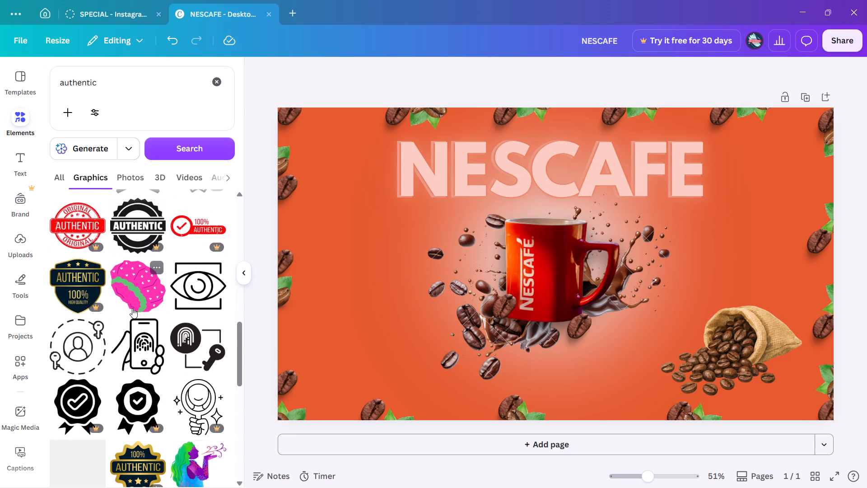
pyautogui.scroll(-2, 132, 308)
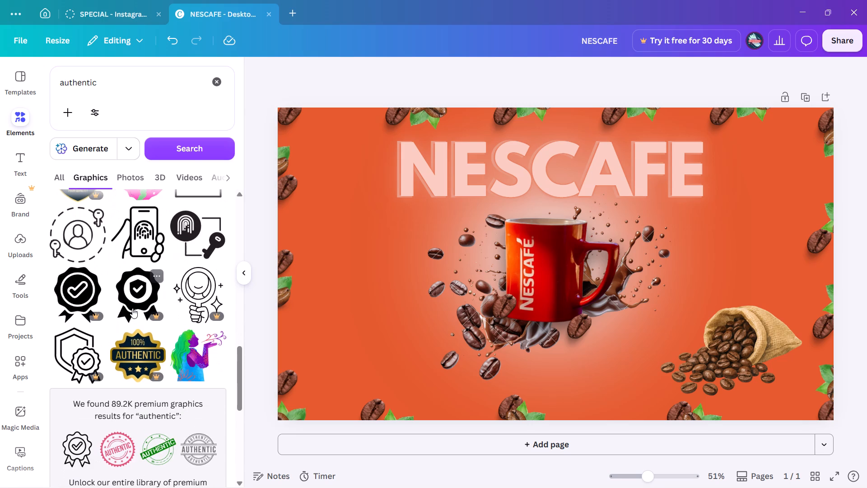
pyautogui.scroll(-8, 132, 308)
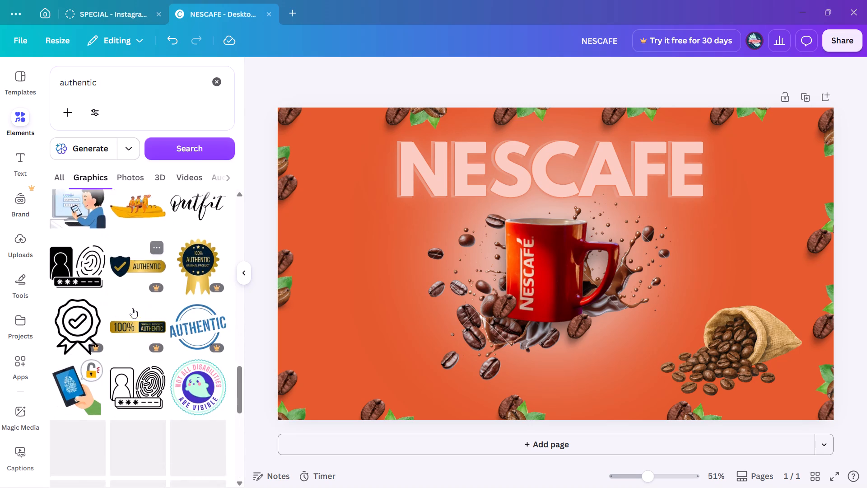
pyautogui.scroll(-1, 132, 308)
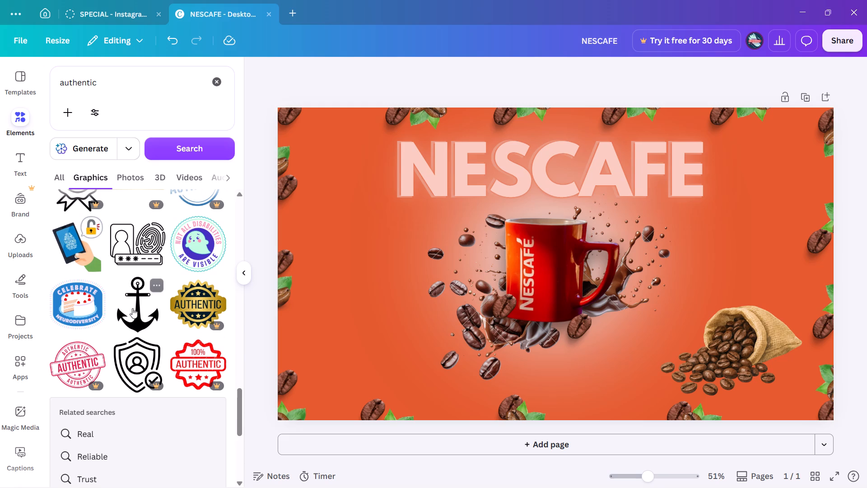
pyautogui.scroll(8, 132, 308)
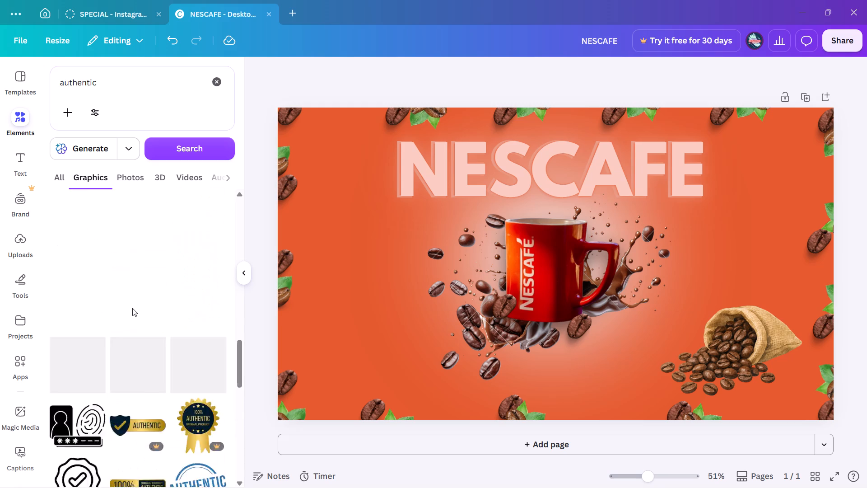
pyautogui.scroll(-1, 132, 308)
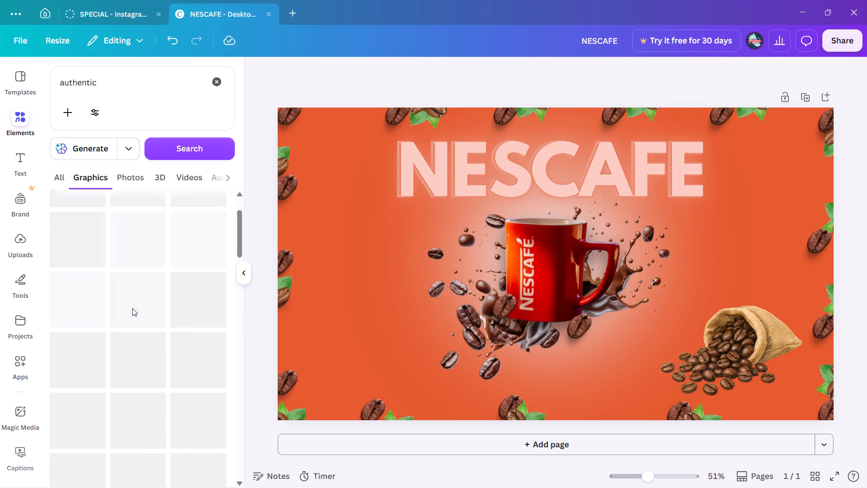
pyautogui.scroll(-2, 132, 308)
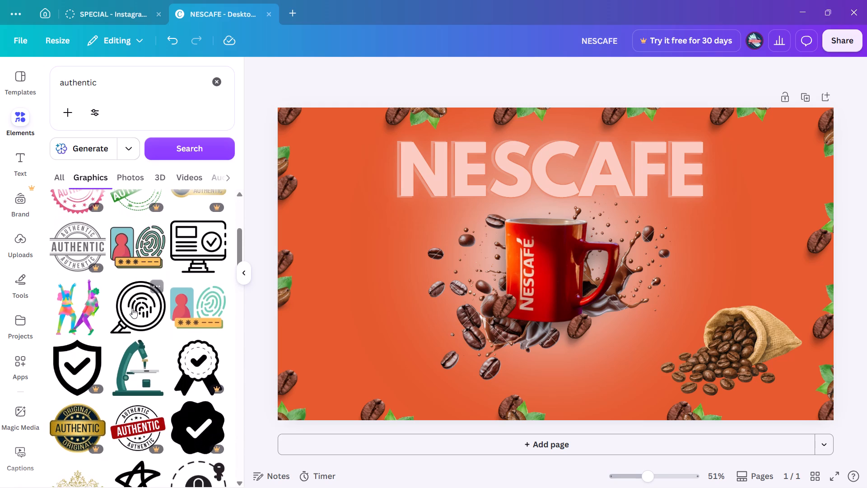
pyautogui.scroll(-5, 132, 308)
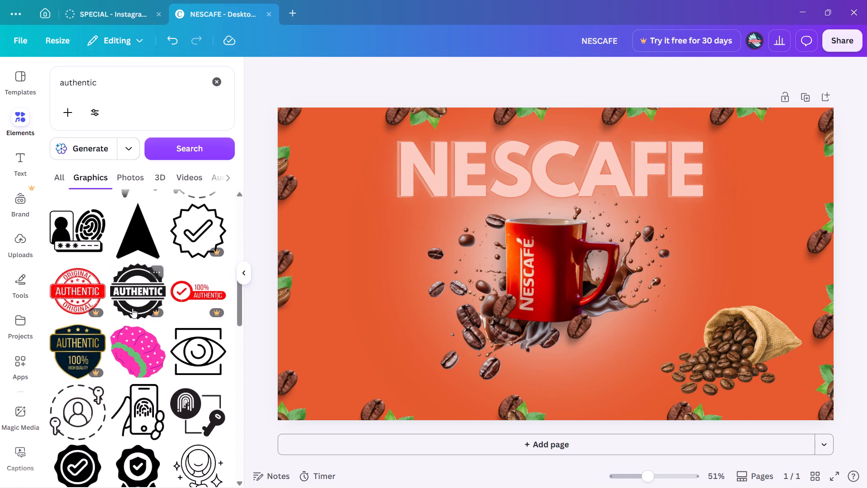
pyautogui.scroll(-5, 132, 308)
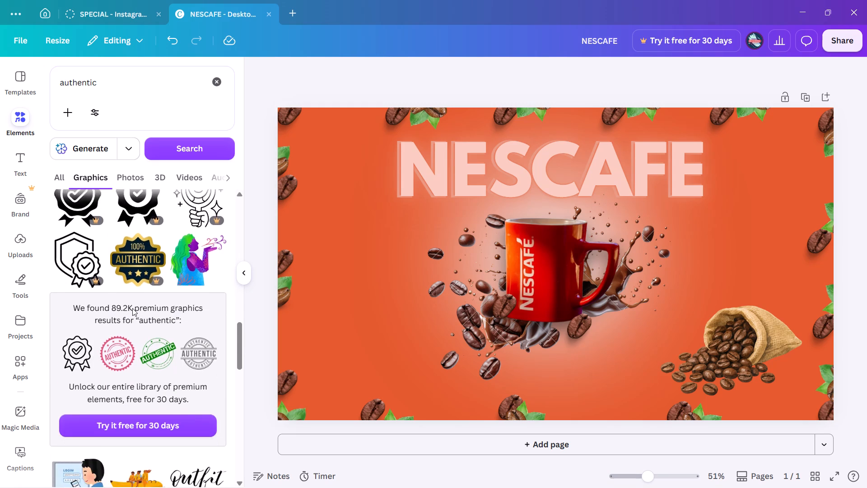
pyautogui.scroll(-5, 132, 308)
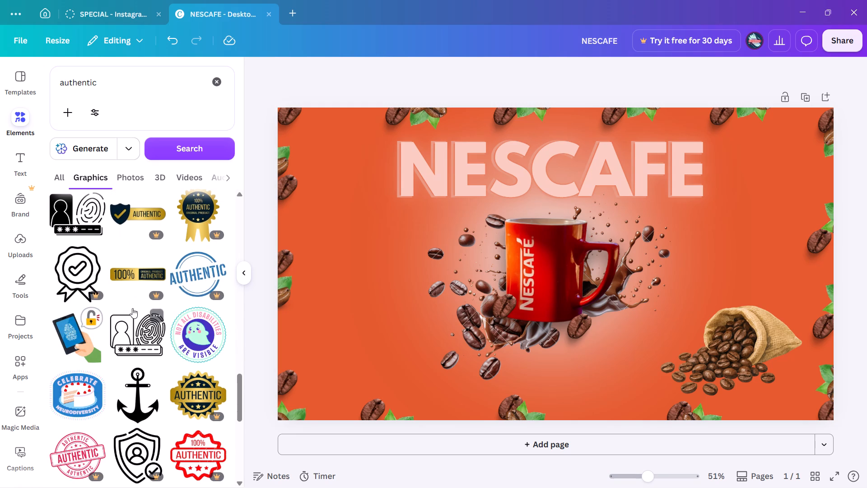
pyautogui.scroll(-3, 132, 308)
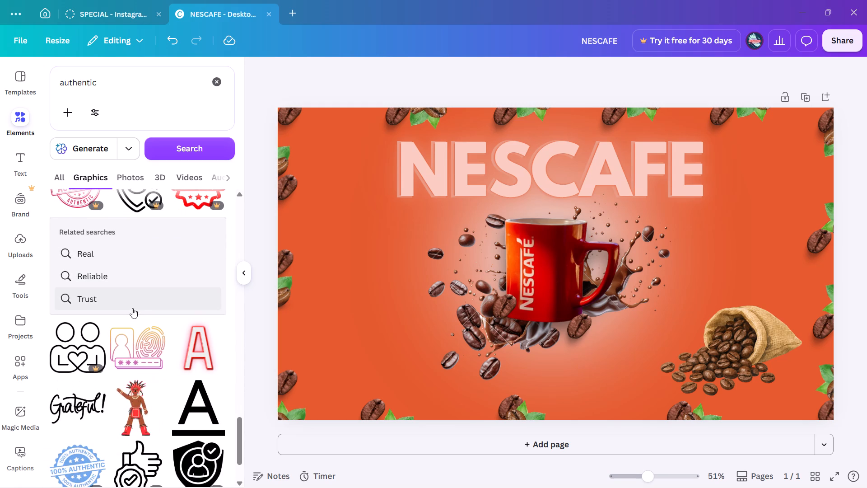
# Go back up the graphics results and add the green round AUTHENTIC stamp with the slanted banner to the wallpaper.
pyautogui.scroll(6, 132, 308)
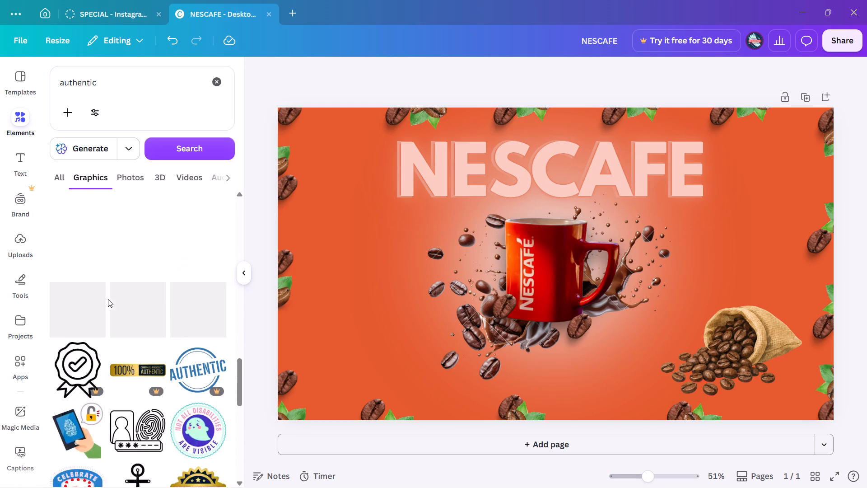
pyautogui.scroll(5, 108, 299)
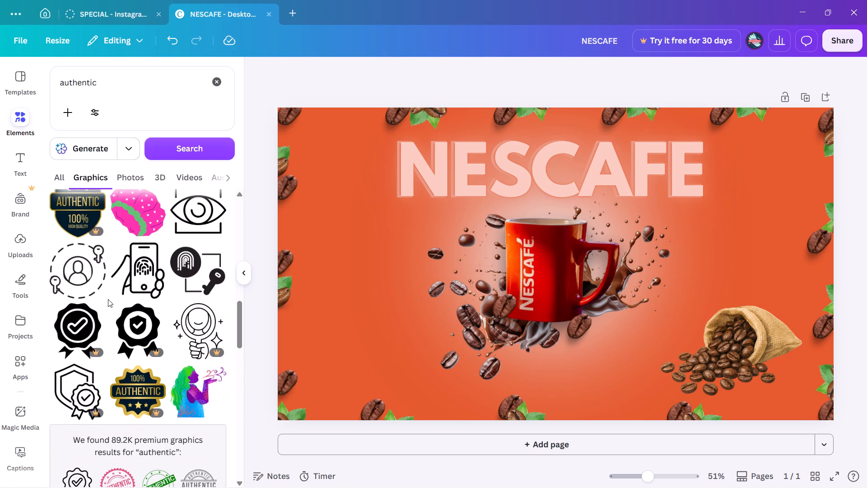
pyautogui.scroll(5, 108, 299)
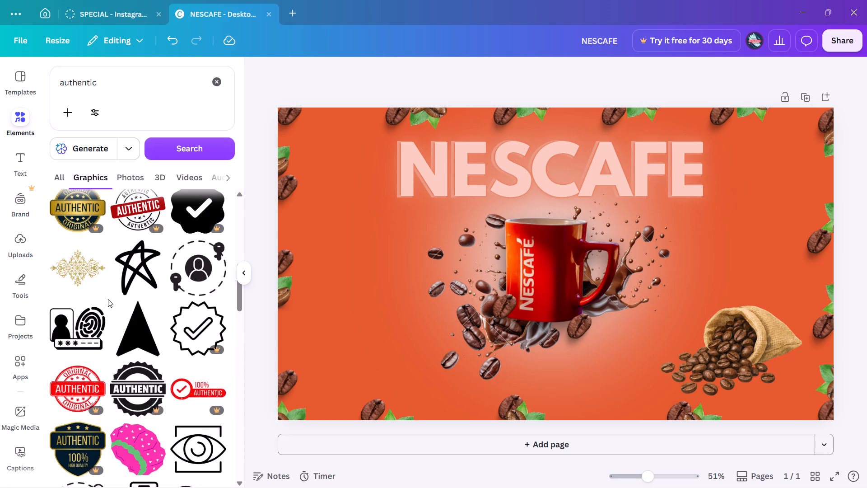
pyautogui.scroll(4, 108, 299)
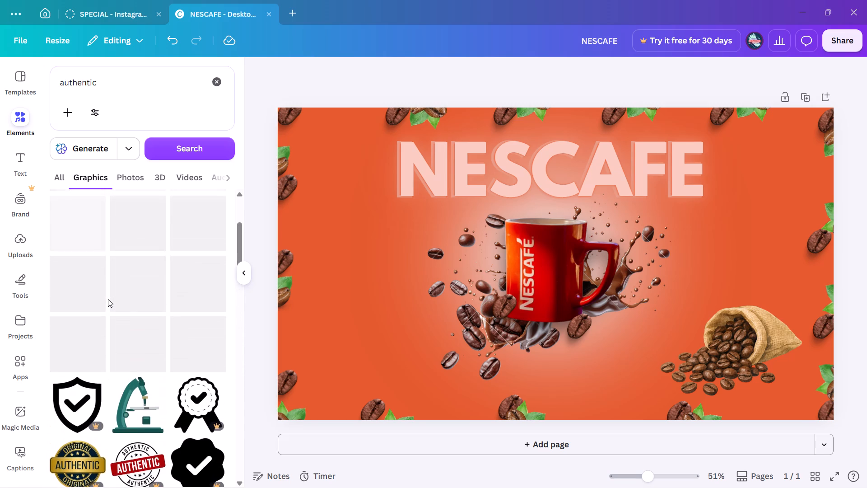
pyautogui.click(128, 216)
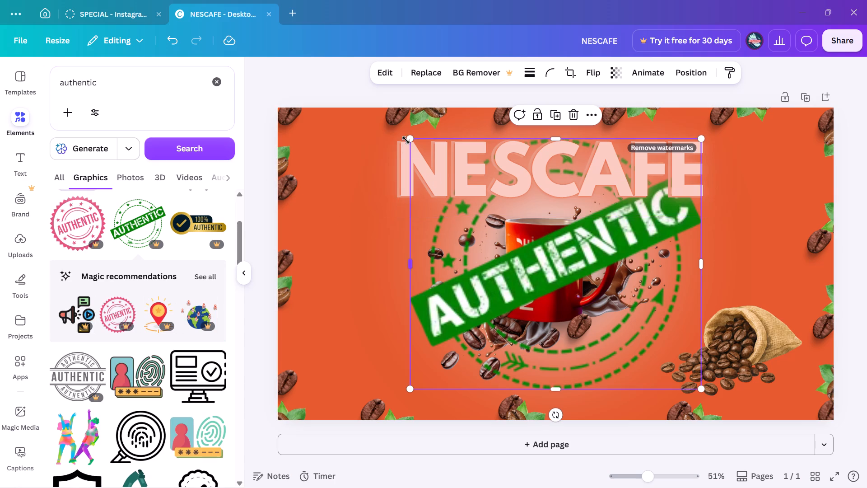
# Shrink the green AUTHENTIC stamp to a small badge and place it beside the mug's splash, just below the end of the NESCAFE headline.
pyautogui.moveTo(409, 138); pyautogui.dragTo(512, 216)
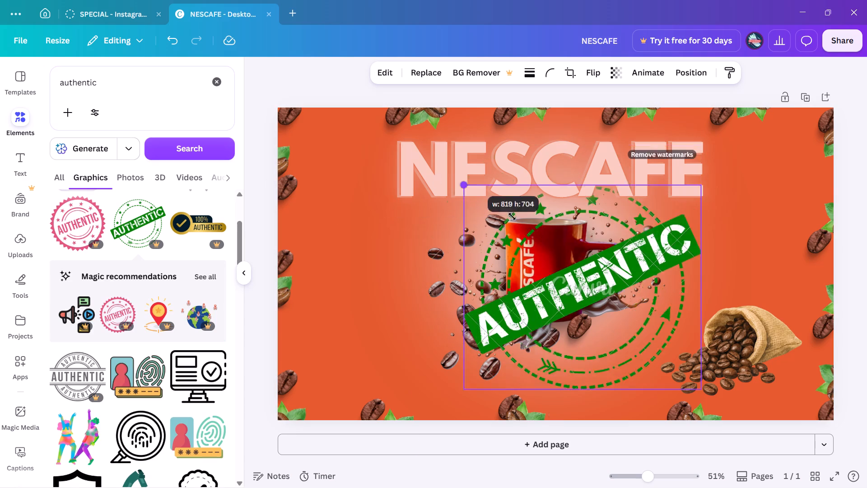
pyautogui.moveTo(512, 216); pyautogui.dragTo(618, 379)
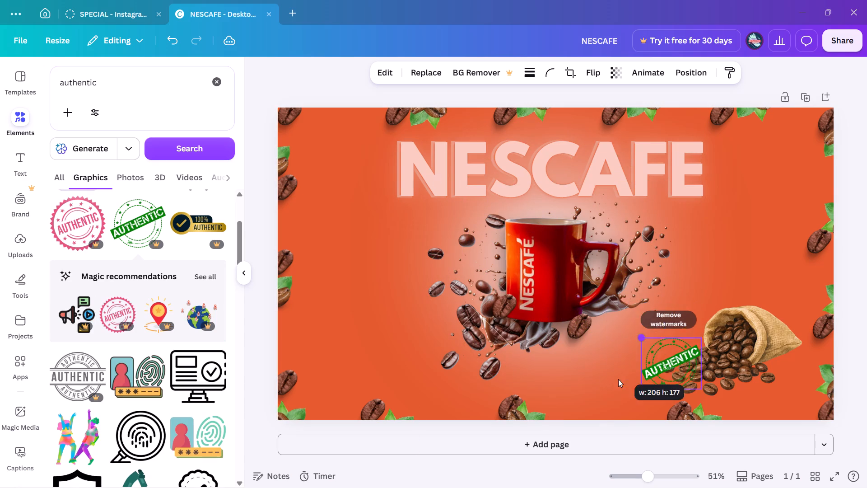
pyautogui.moveTo(657, 368); pyautogui.dragTo(679, 243)
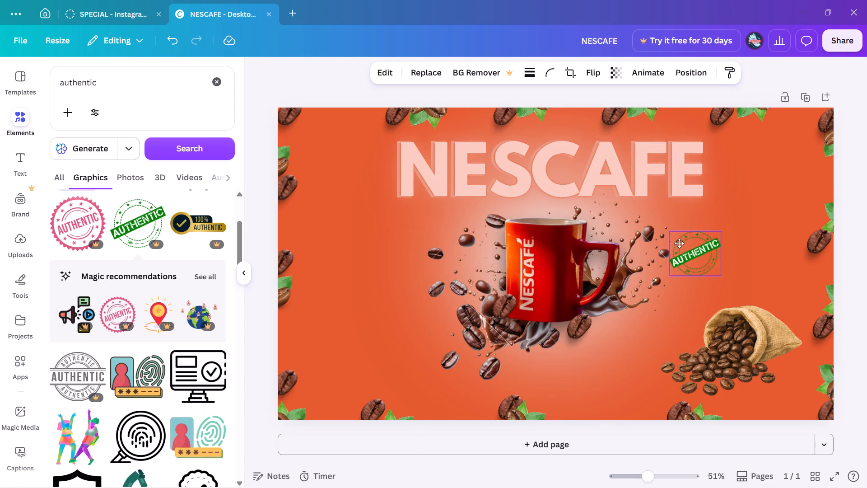
pyautogui.moveTo(679, 243); pyautogui.dragTo(686, 225)
pyautogui.click(844, 210)
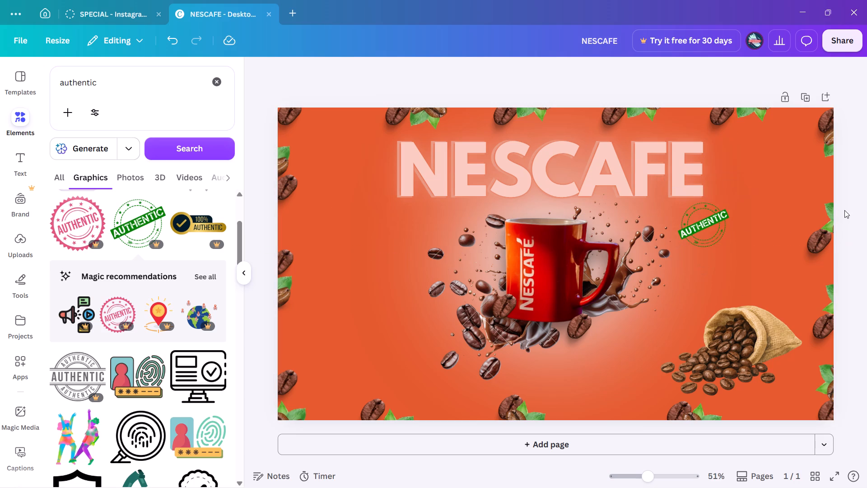
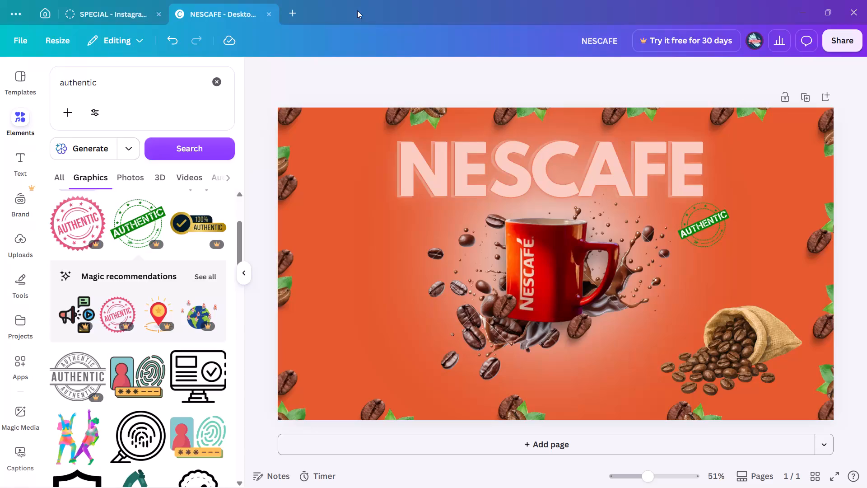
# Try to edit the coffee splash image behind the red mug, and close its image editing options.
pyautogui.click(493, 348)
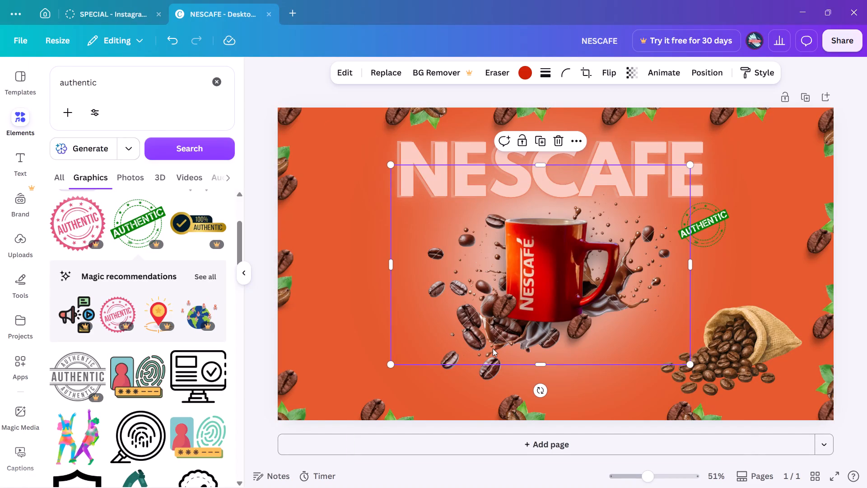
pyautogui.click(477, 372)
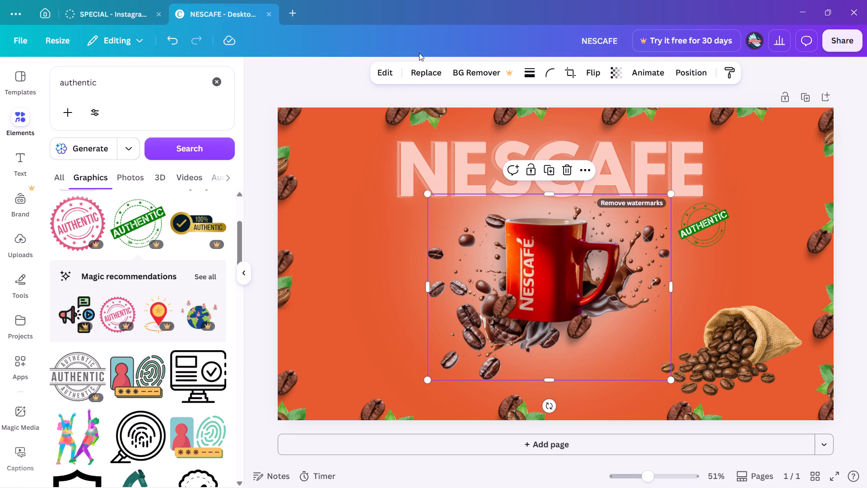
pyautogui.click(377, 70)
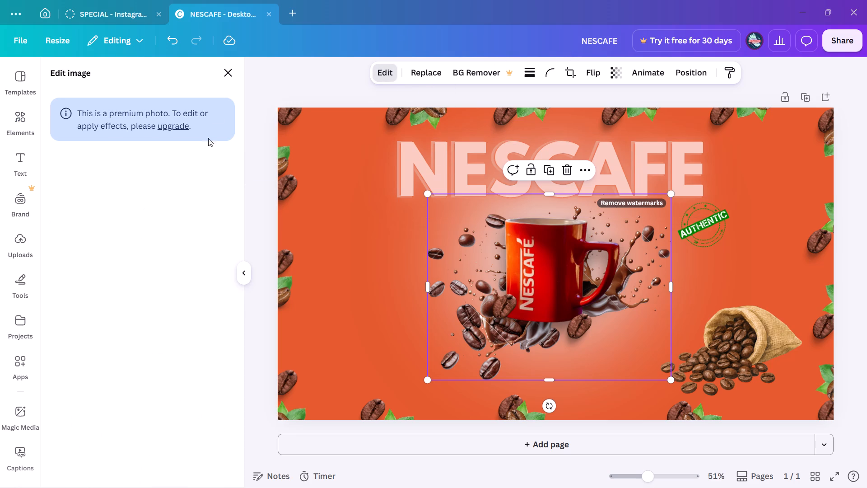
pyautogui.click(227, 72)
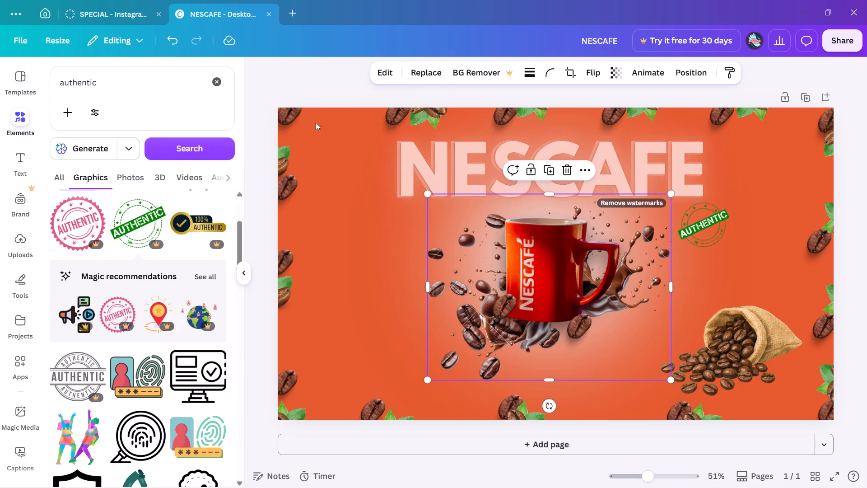